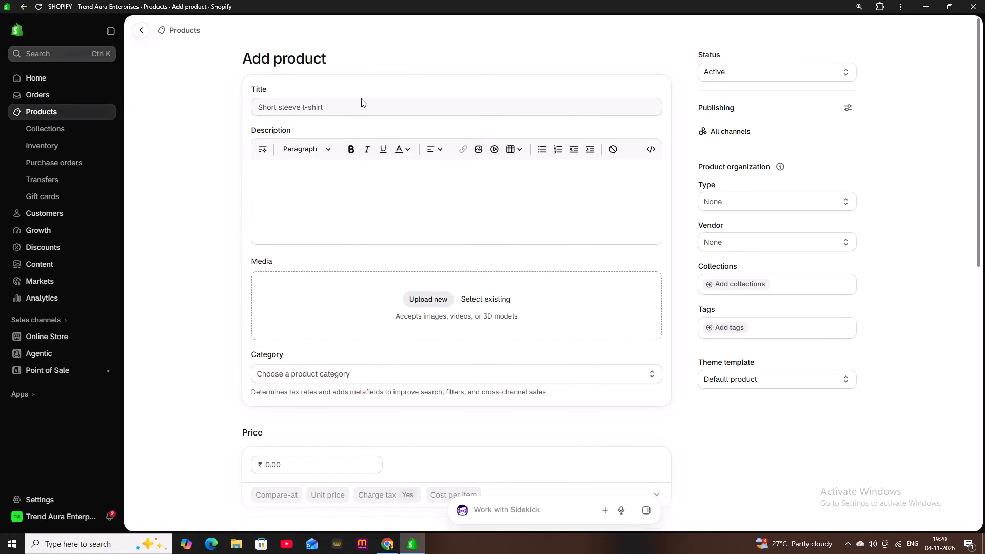
Enter the copied product title "Stylish Cartoon Boy Printed Ceramic Coffee Mug with Free Matching Keychain | Cute Character Gift Combo for Boys & Friends".
click(360, 104)
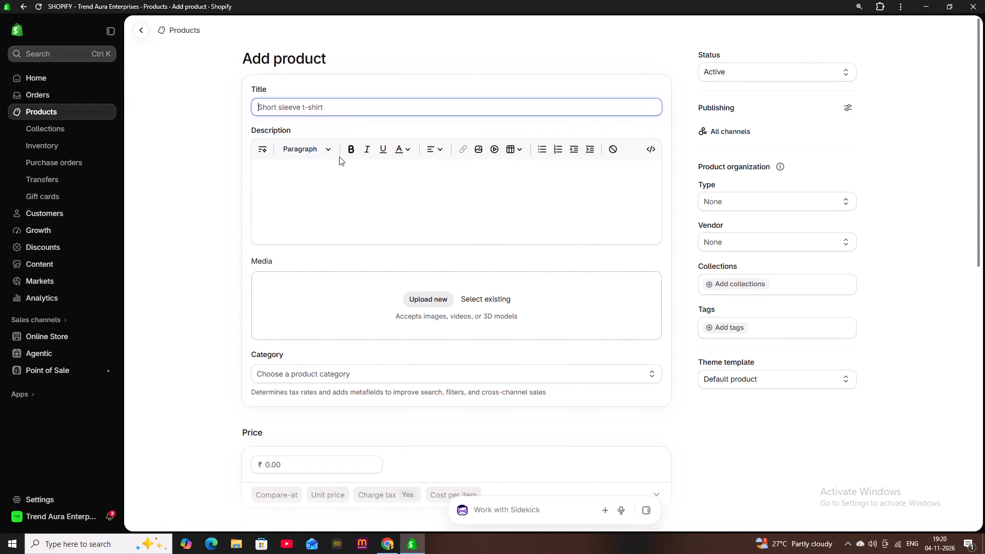
key(ctrl+v)
Copy the cartoon boy mug's product description from the ChatGPT chat and paste it into the product's Description in Shopify.
click(330, 167)
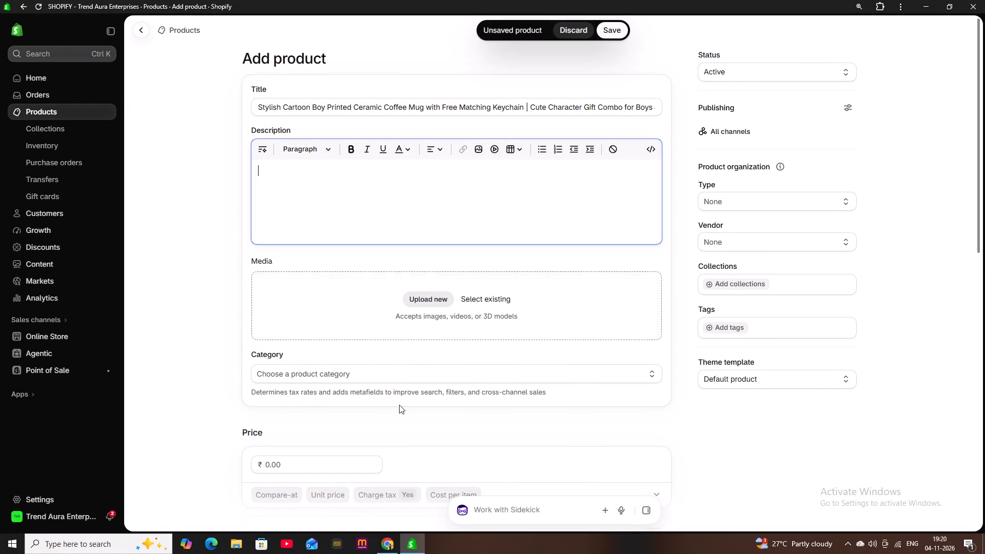
click(392, 549)
scroll(444, 391, down, 2)
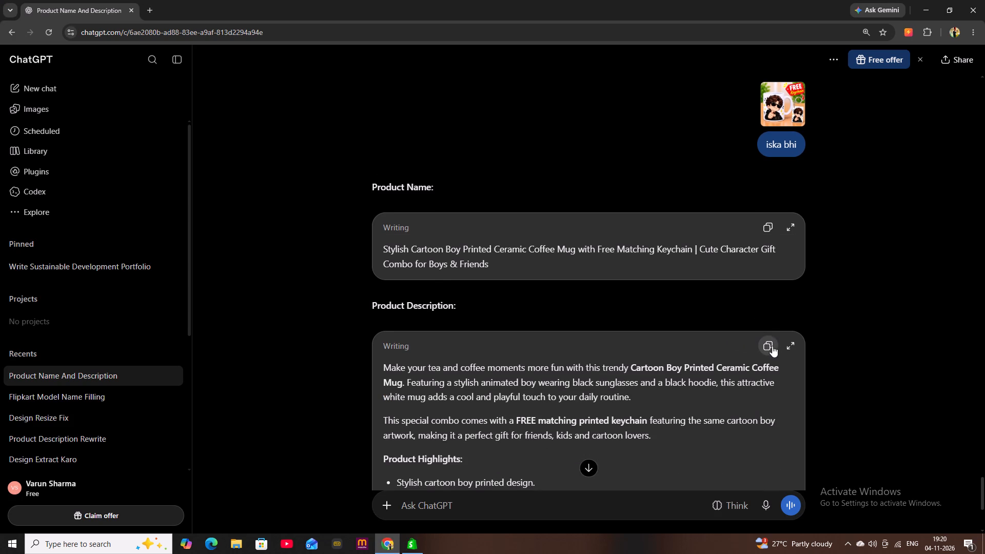
click(770, 346)
click(414, 553)
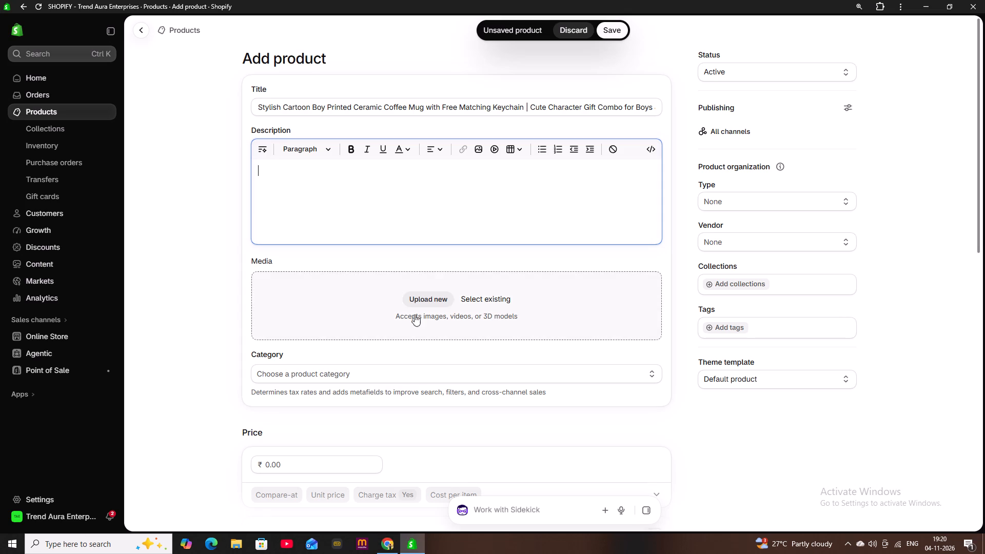
click(403, 168)
key(ctrl+v)
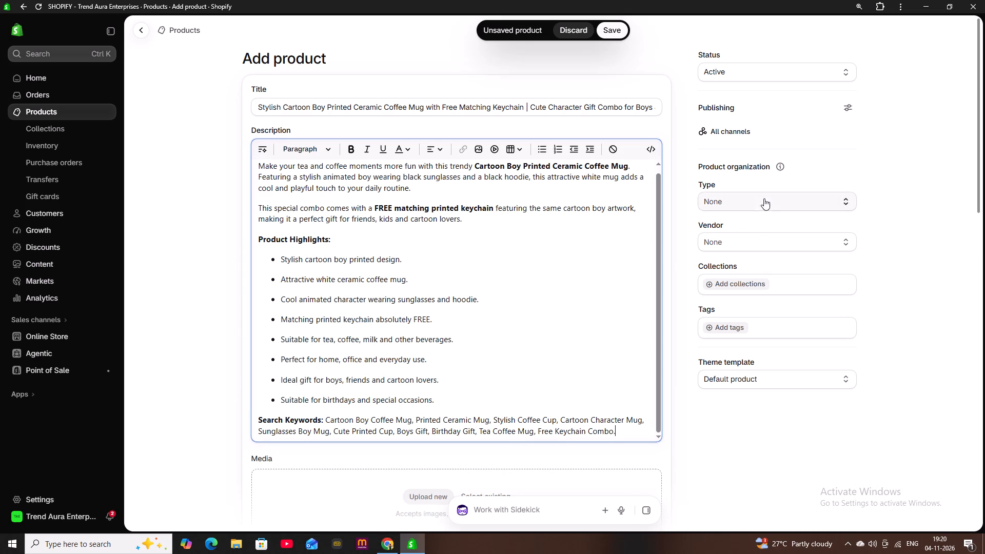
Set the product type to MUGS and the vendor to Trend Aura Enerprises.
click(764, 199)
click(746, 223)
click(748, 242)
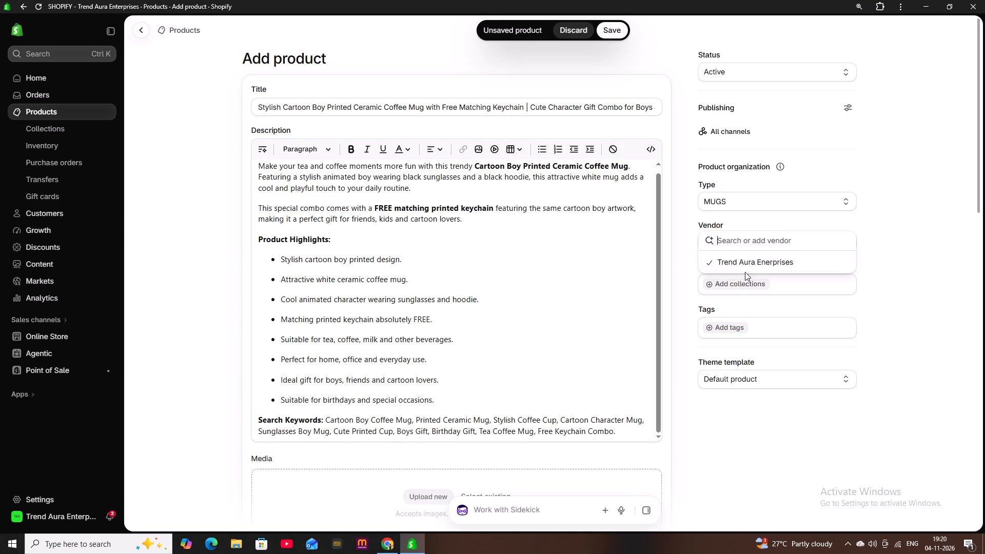
click(744, 267)
Upload images 1, 2, 3 and 4 from the USB drive's Pictures folder as the product media.
scroll(418, 321, down, 3)
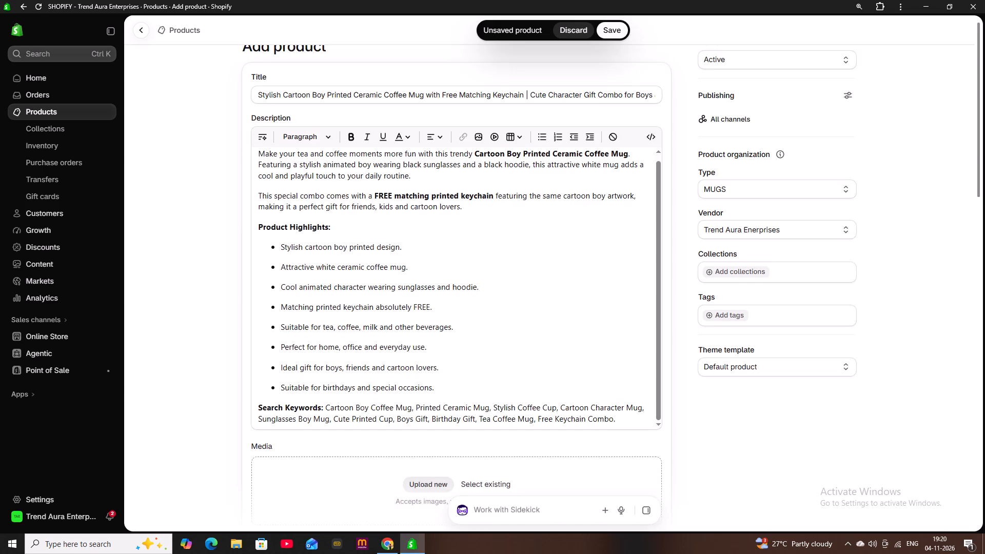
scroll(461, 319, down, 2)
click(442, 241)
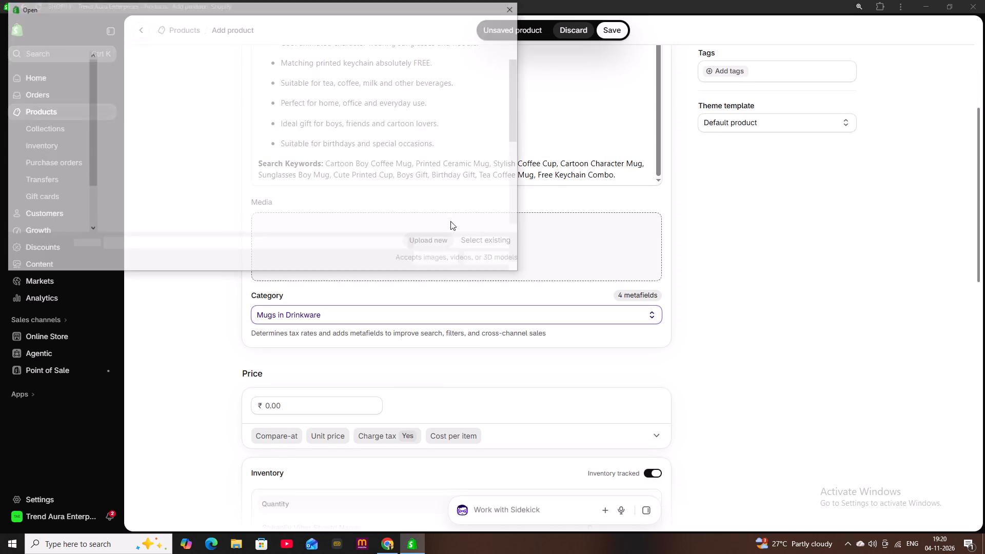
drag(161, 104, 267, 92)
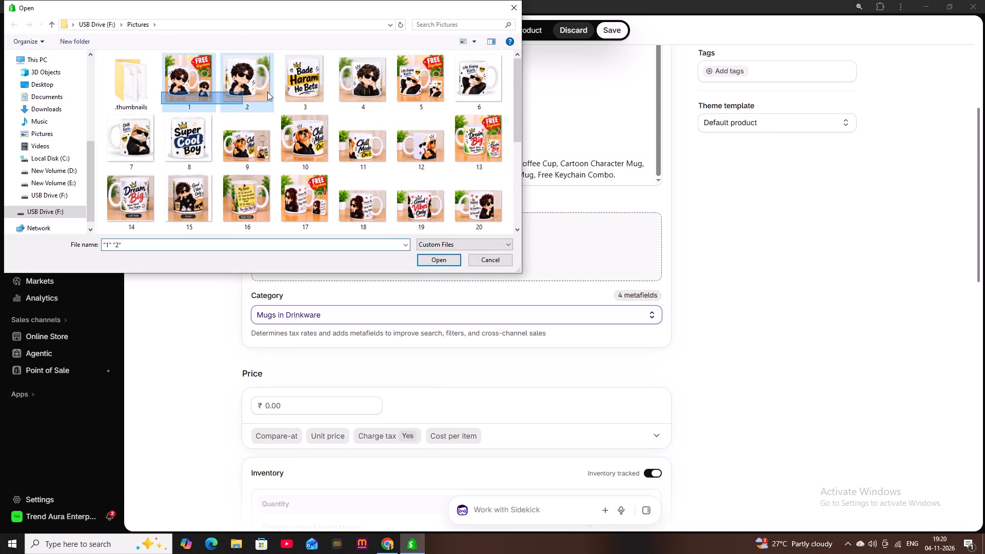
drag(267, 92, 358, 90)
click(358, 90)
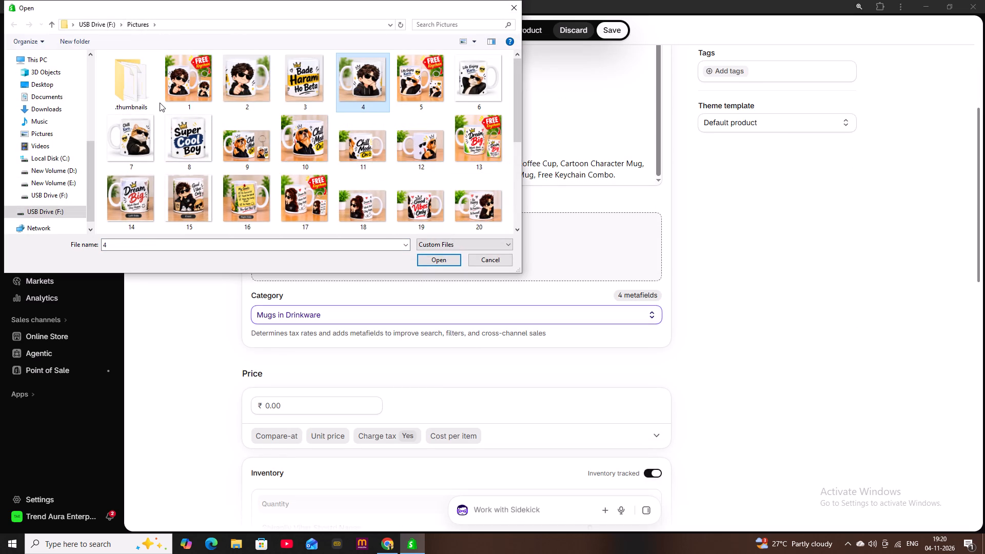
click(160, 103)
drag(160, 103, 356, 83)
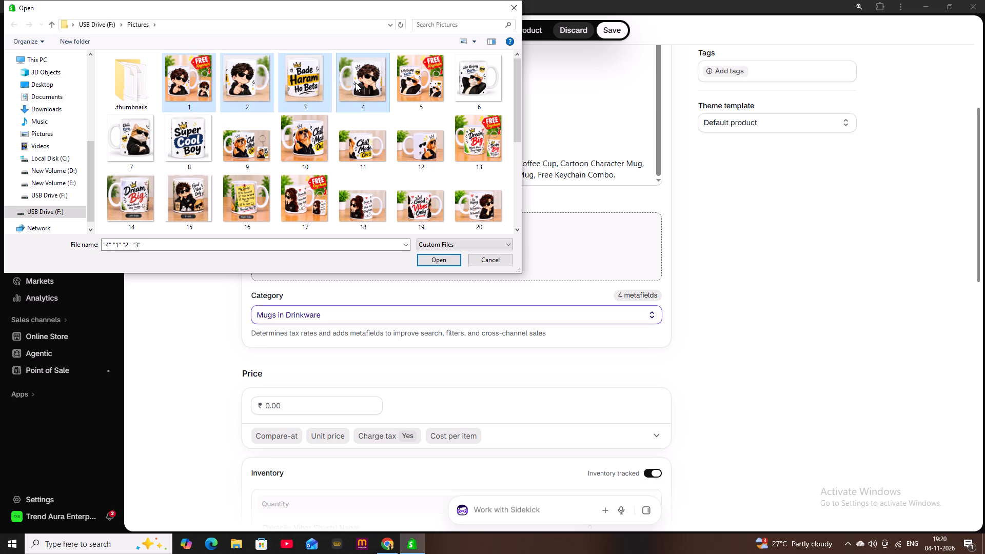
click(441, 260)
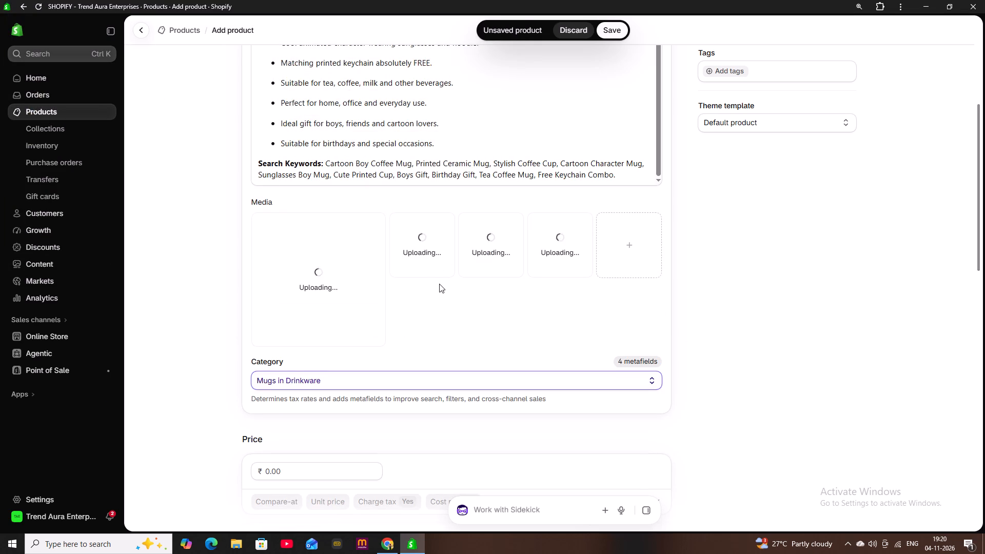
Set the product price to ₹120.
scroll(496, 327, down, 2)
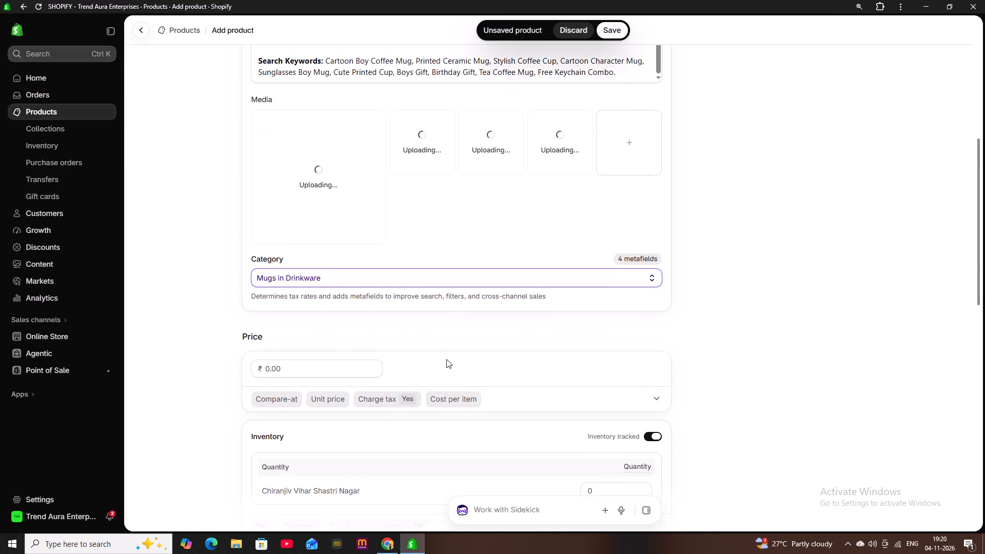
scroll(446, 359, down, 1)
click(327, 319)
text(120)
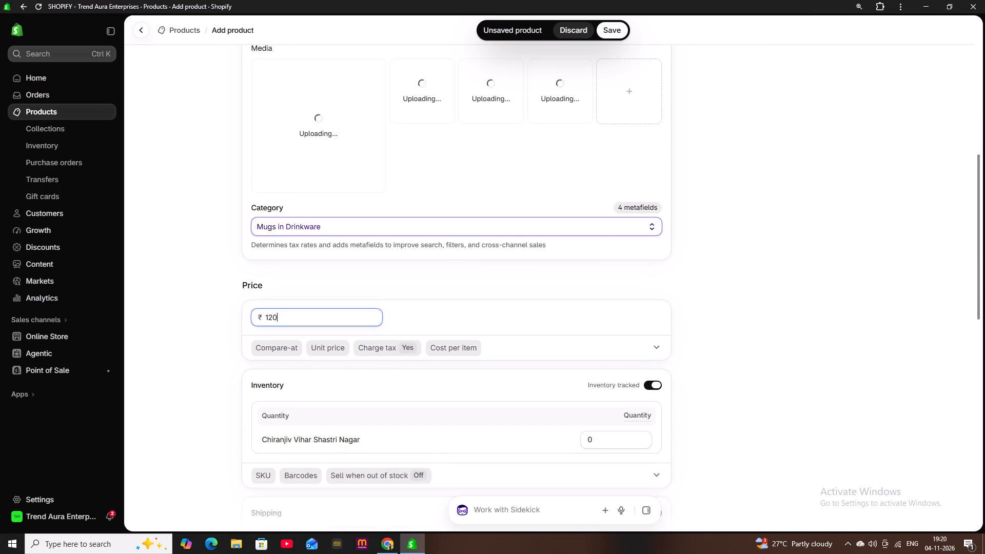
Set the inventory quantity at the store location to 50.
scroll(565, 327, down, 2)
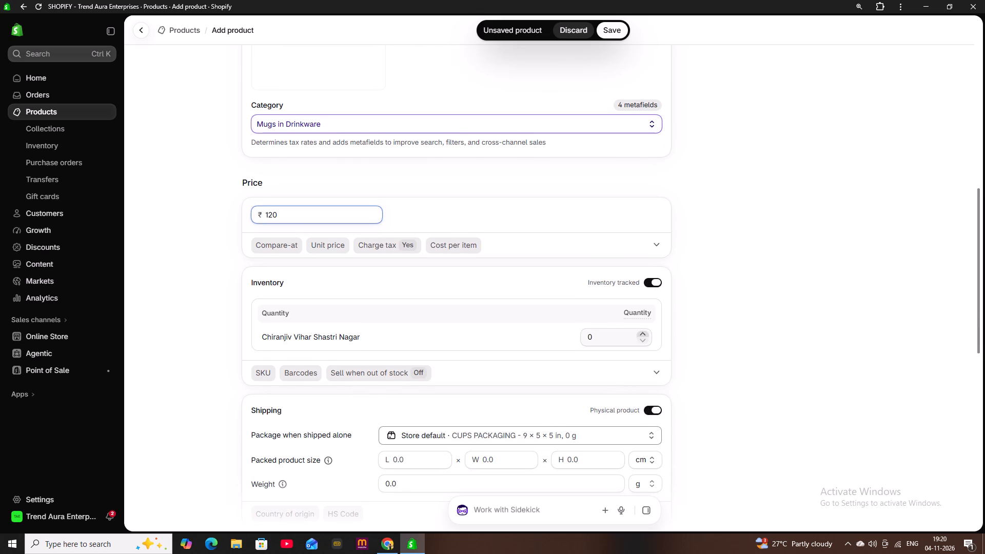
click(609, 342)
key(BackSpace)
text(50)
Keep the store default package and set the packed product size to 9 × 5 × 5 cm.
scroll(647, 372, down, 1)
click(548, 383)
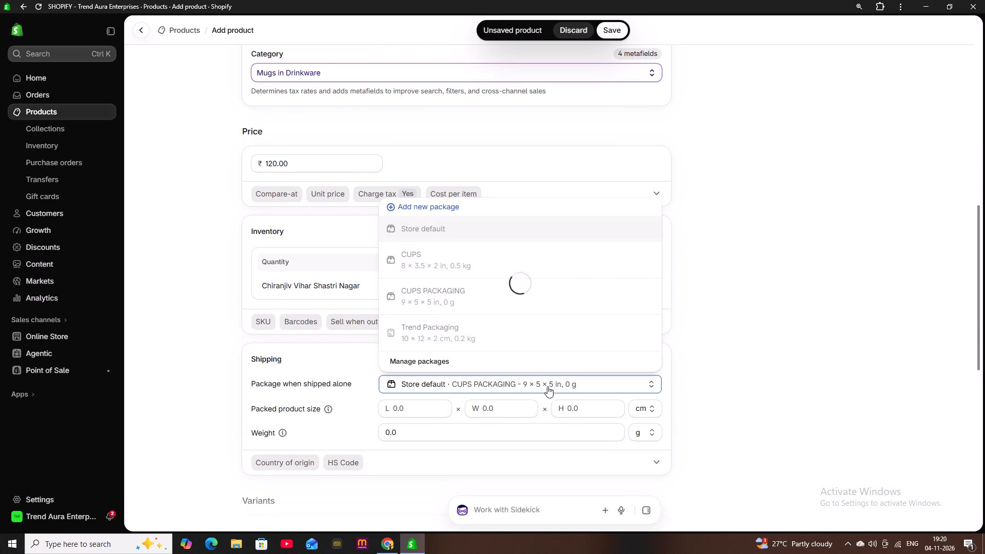
click(740, 270)
click(412, 412)
key(9)
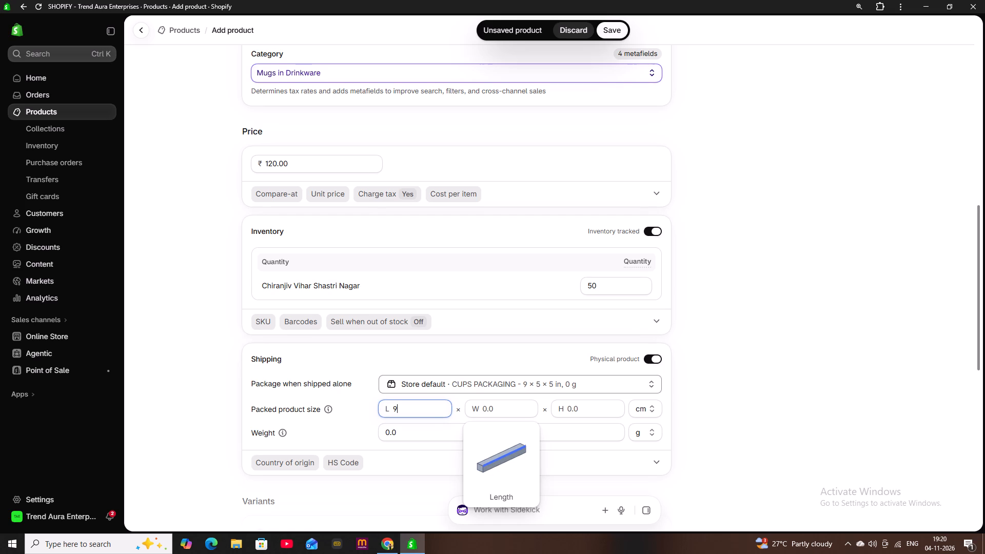
click(508, 406)
key(5)
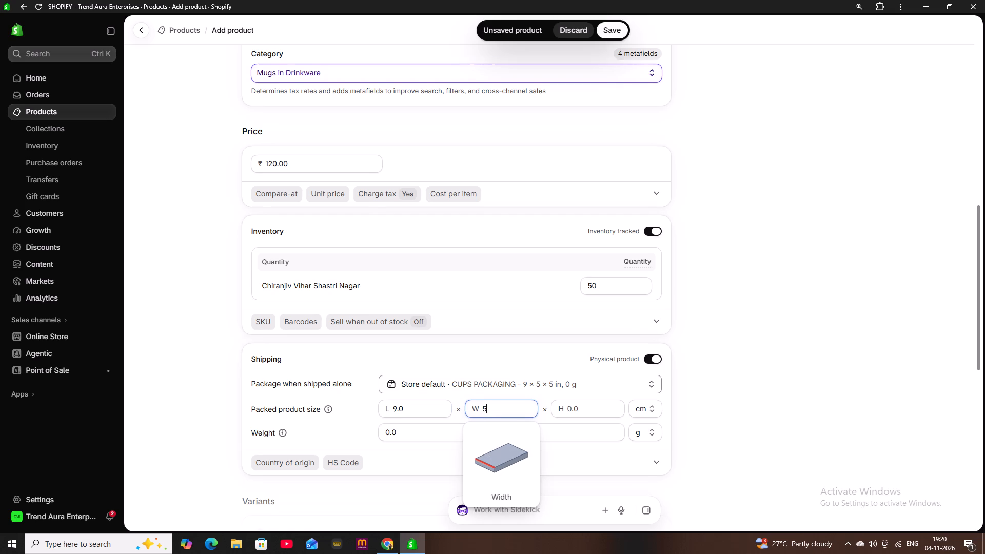
click(590, 410)
key(5)
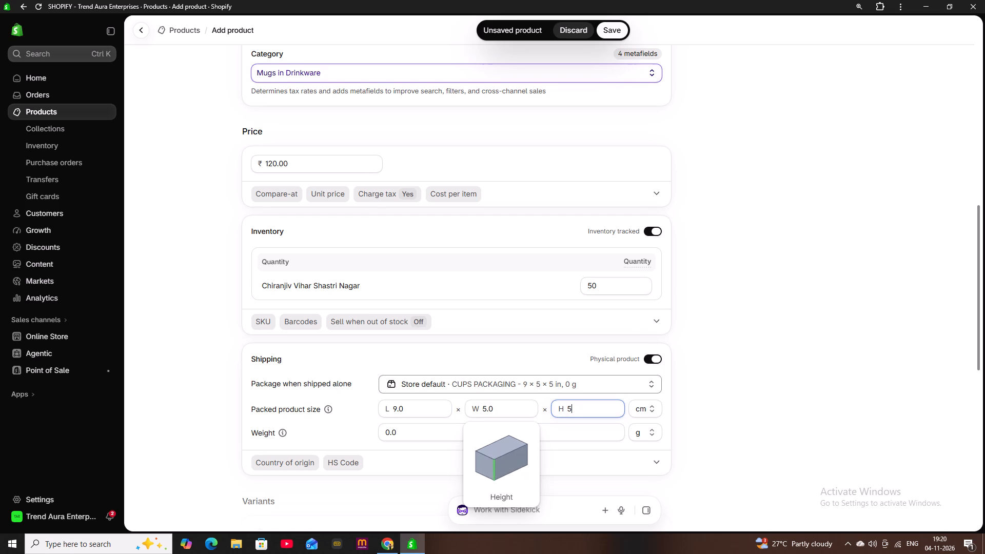
Set the product's shipping weight to 350 g.
click(556, 429)
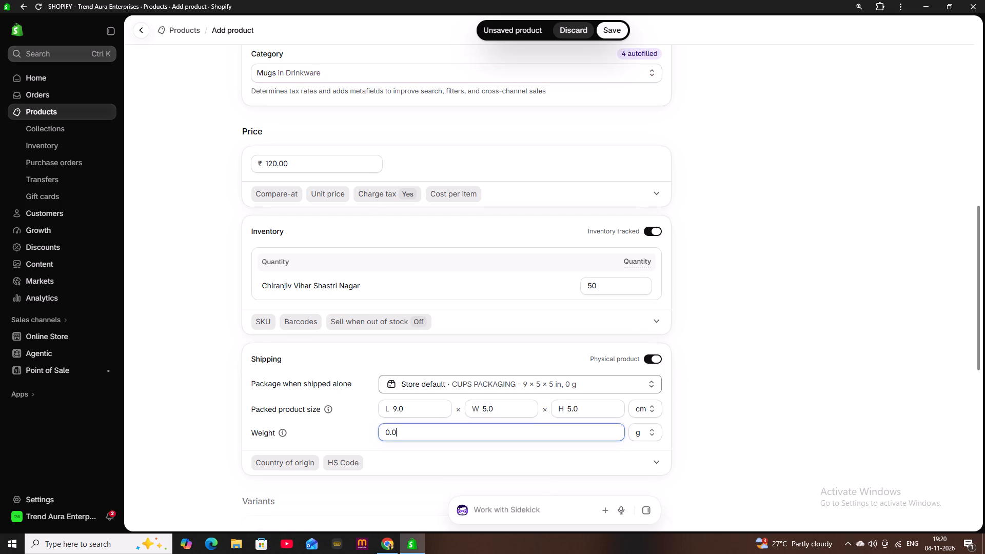
key(BackSpace)
key(BackSpace)
key(BackSpace)
text(350)
click(704, 363)
Expand the additional shipping details and set the country/region of origin to India.
scroll(631, 350, down, 1)
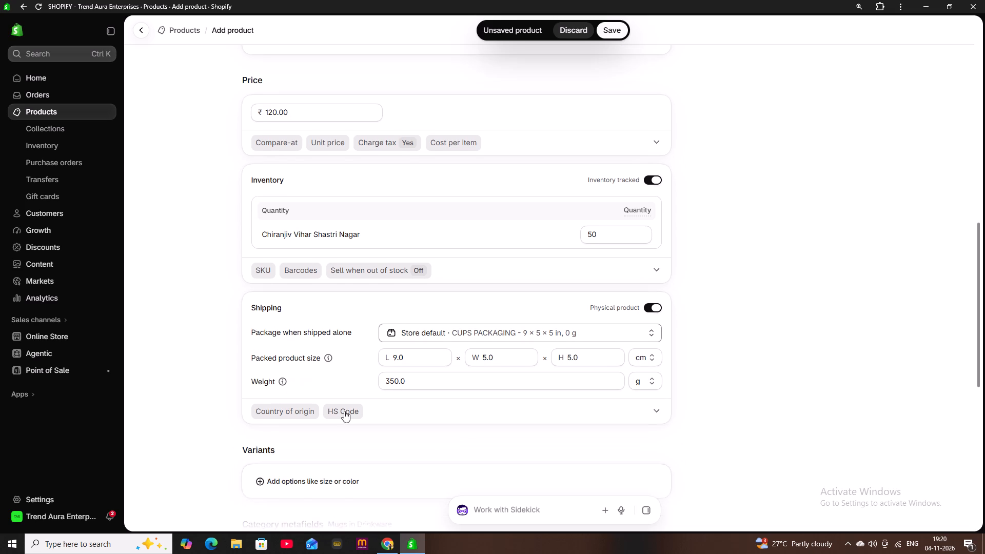
click(313, 408)
scroll(333, 421, down, 1)
click(328, 397)
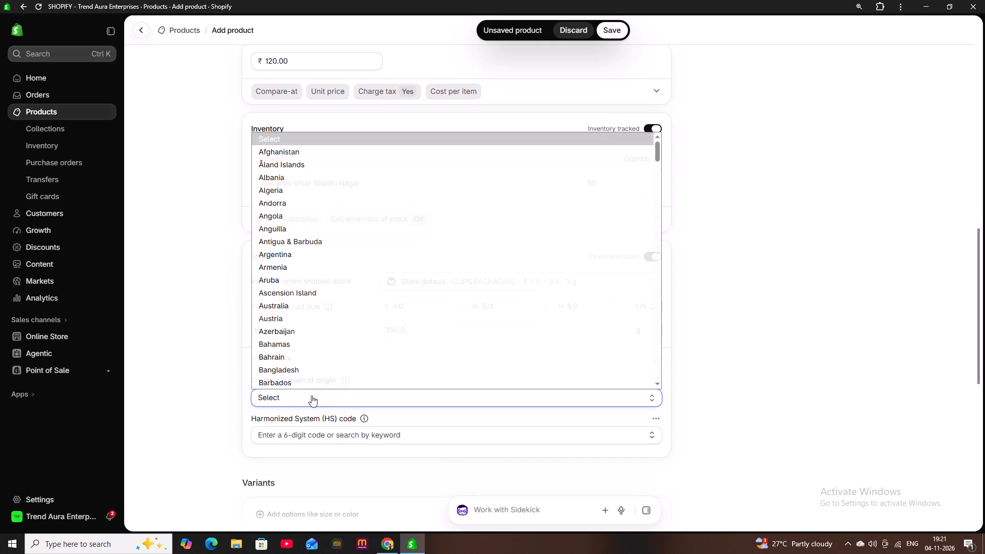
scroll(316, 329, down, 9)
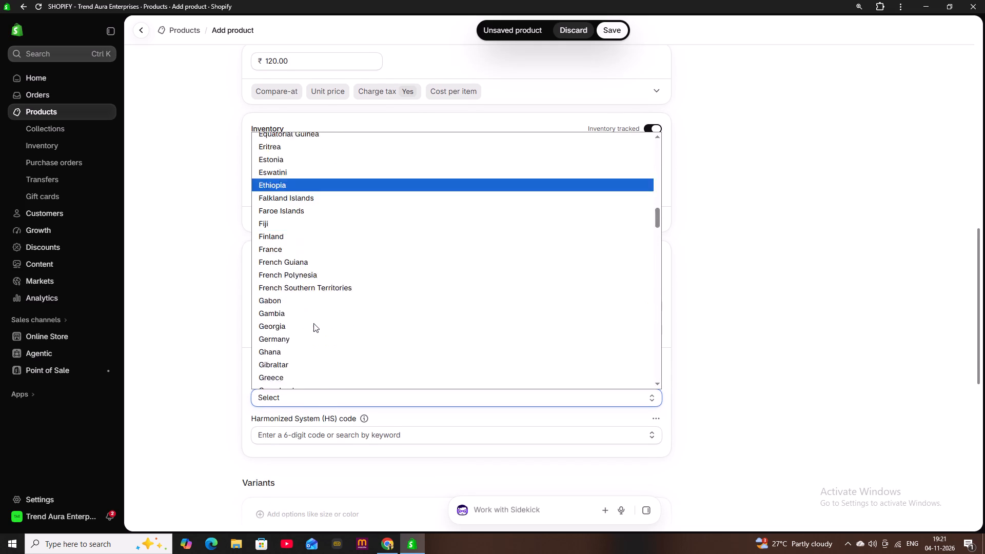
scroll(313, 323, down, 2)
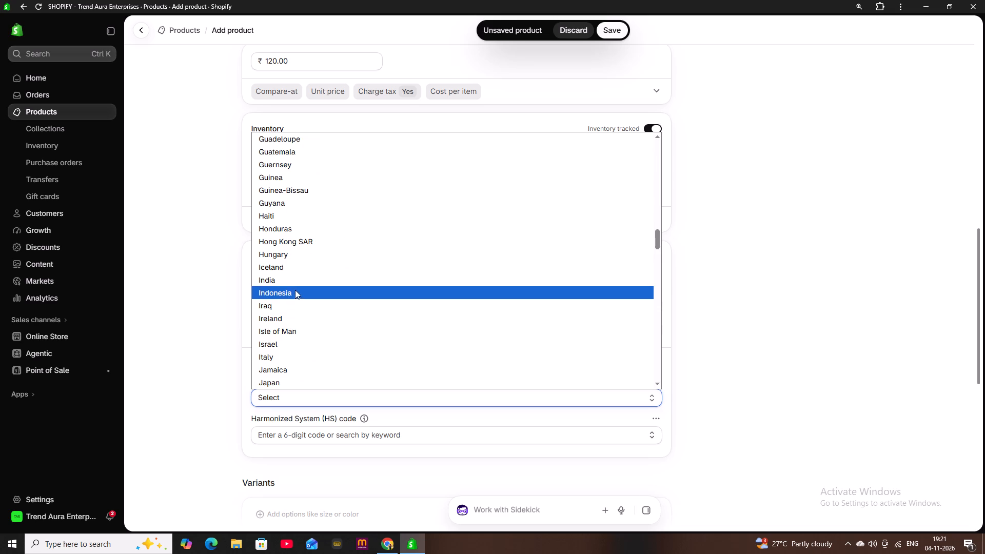
click(295, 290)
click(322, 398)
scroll(294, 330, down, 1)
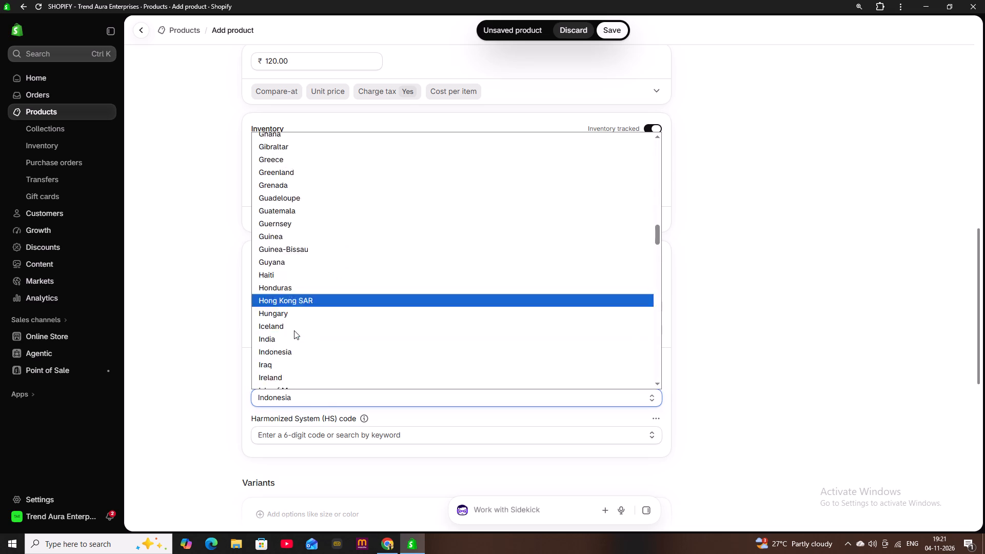
click(279, 270)
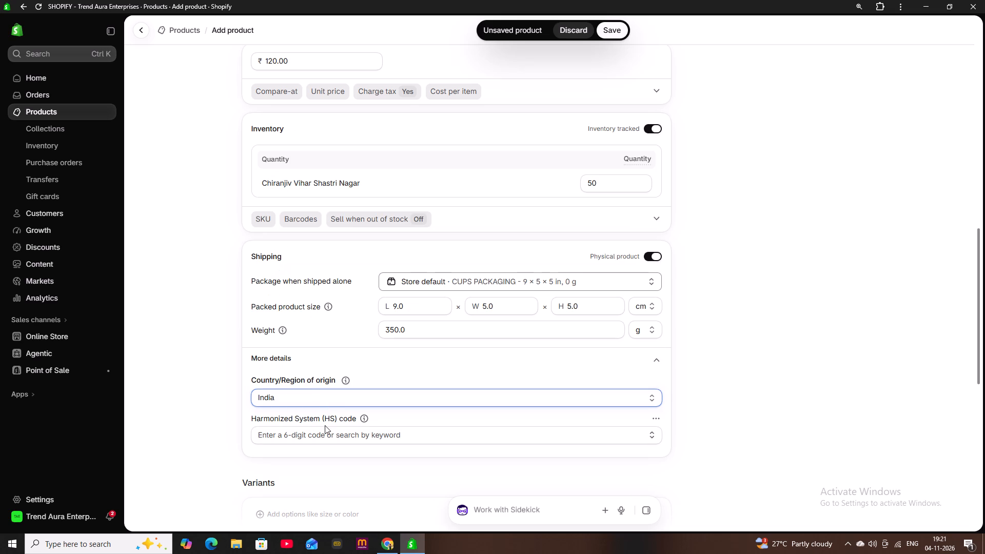
Look up HS code 6912 and choose 6912.00, the ceramic tableware and kitchenware entry.
click(325, 427)
text(6912)
scroll(345, 451, down, 1)
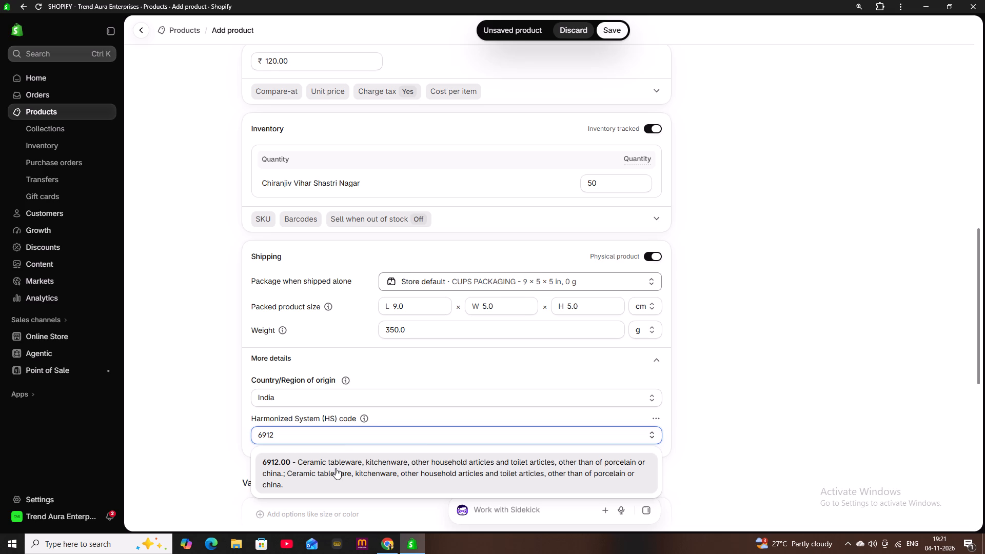
click(336, 468)
Review the product form, checking the shipping details, category metafields, search engine listing, description and uploaded media.
scroll(687, 395, down, 4)
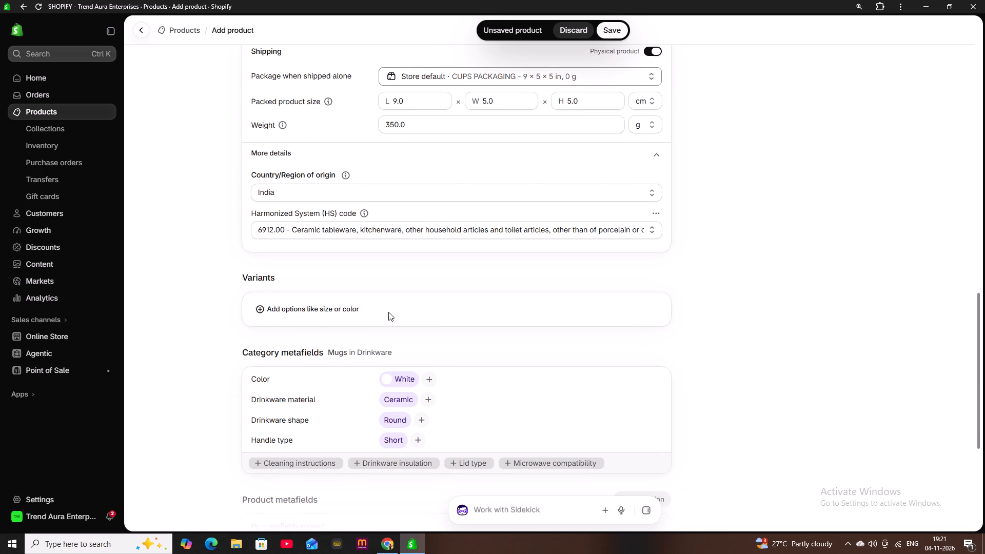
scroll(604, 350, down, 4)
scroll(748, 357, down, 2)
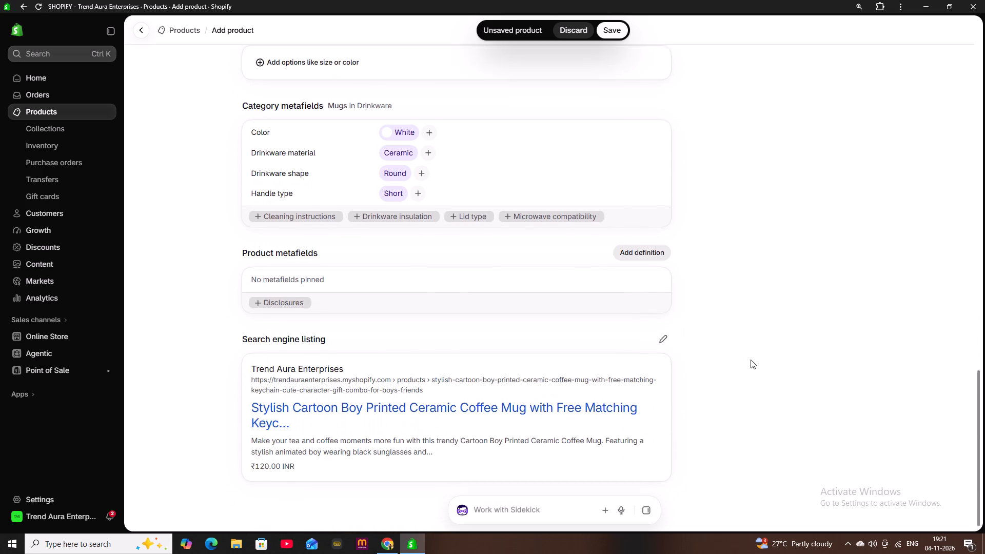
scroll(751, 360, up, 8)
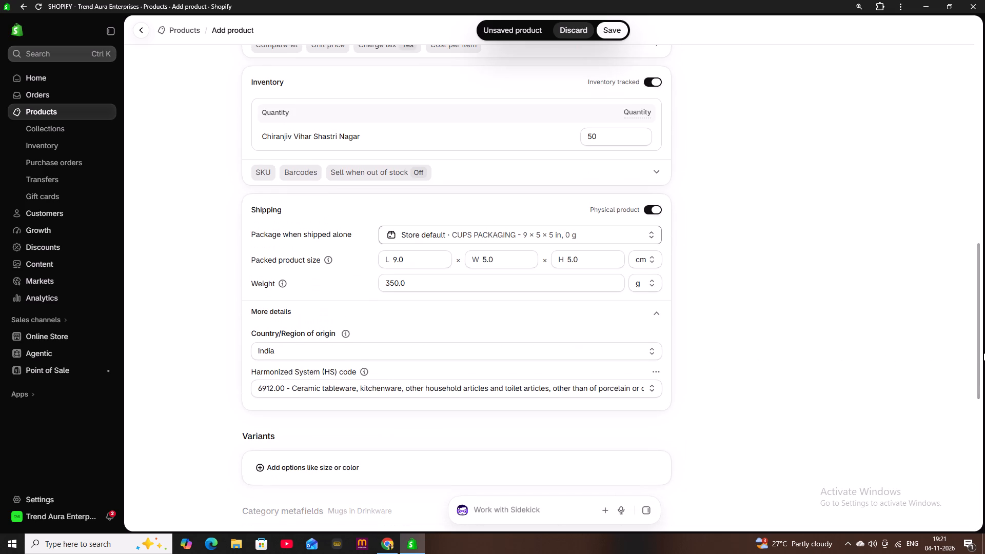
drag(979, 346, 984, 194)
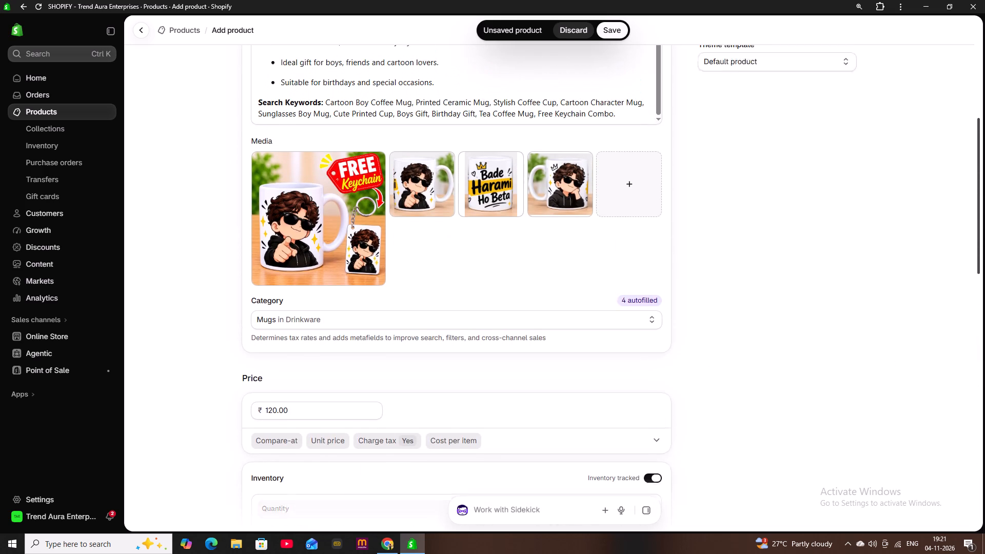
drag(984, 194, 984, 147)
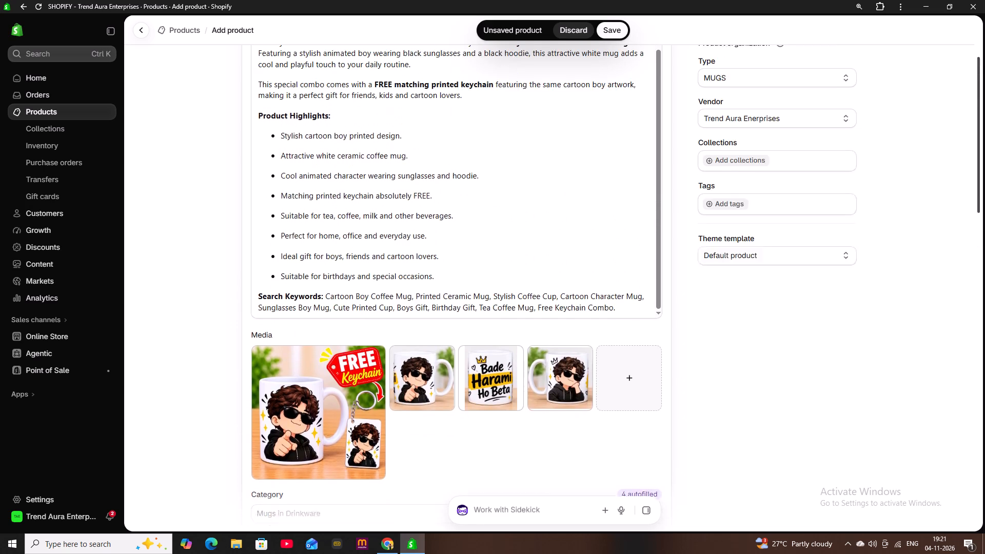
drag(984, 147, 974, 297)
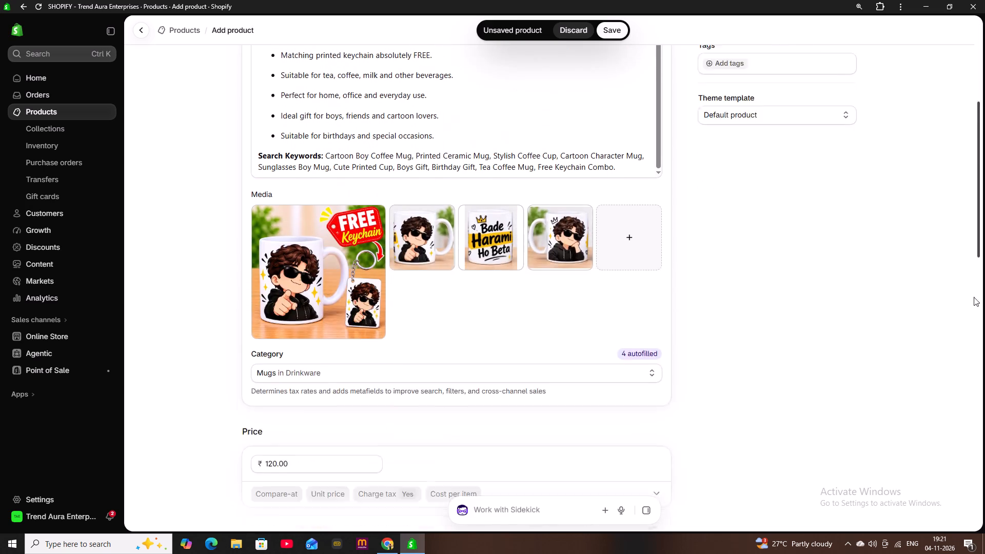
Check the completed cartoon boy mug form through to its search engine listing and save the product.
drag(974, 297, 976, 311)
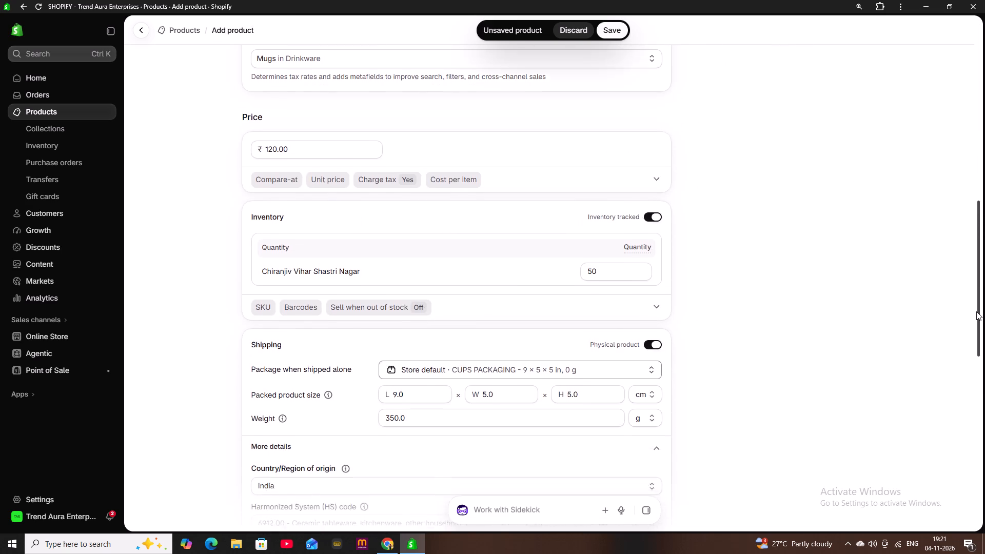
drag(976, 311, 981, 500)
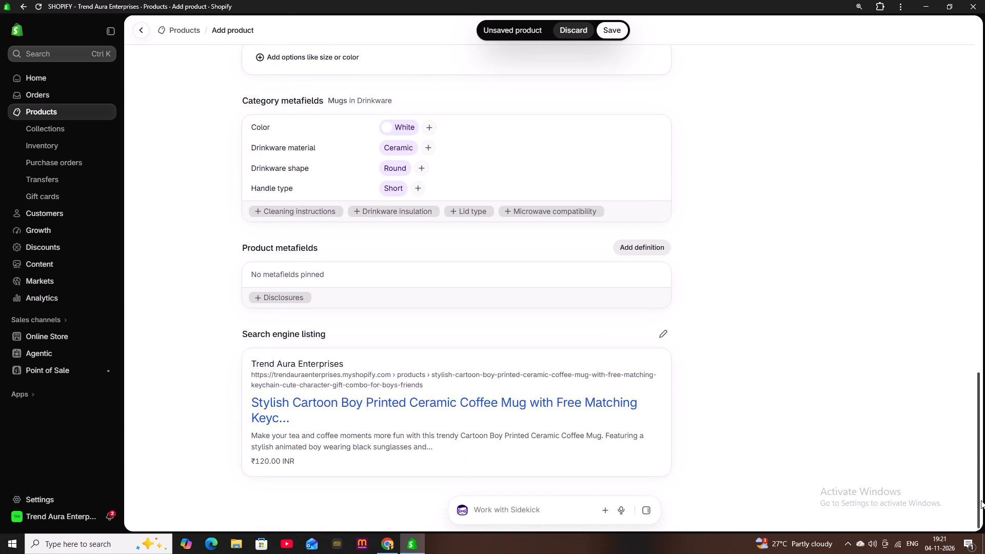
drag(981, 500, 971, 88)
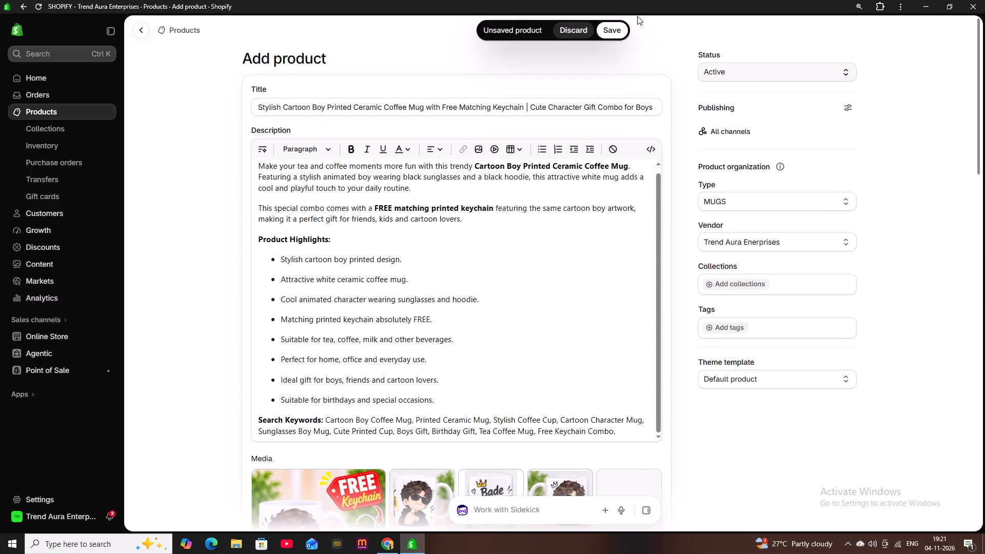
click(611, 29)
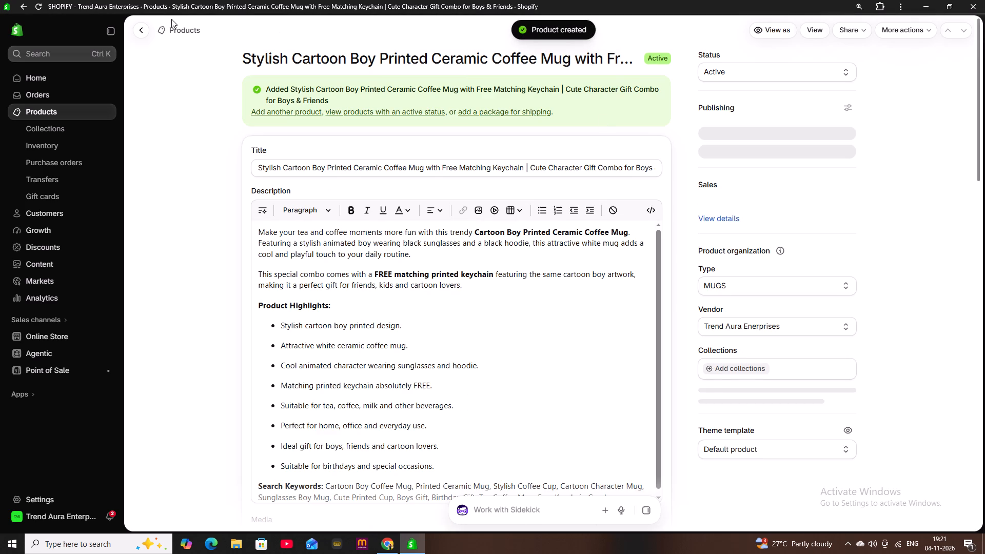
Return to the product list and start a new blank product.
click(169, 29)
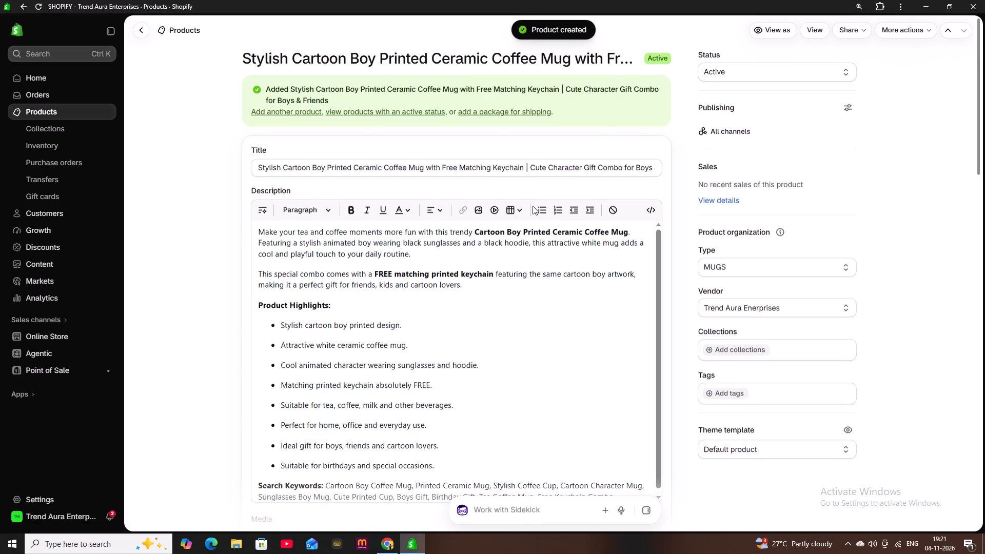
click(952, 29)
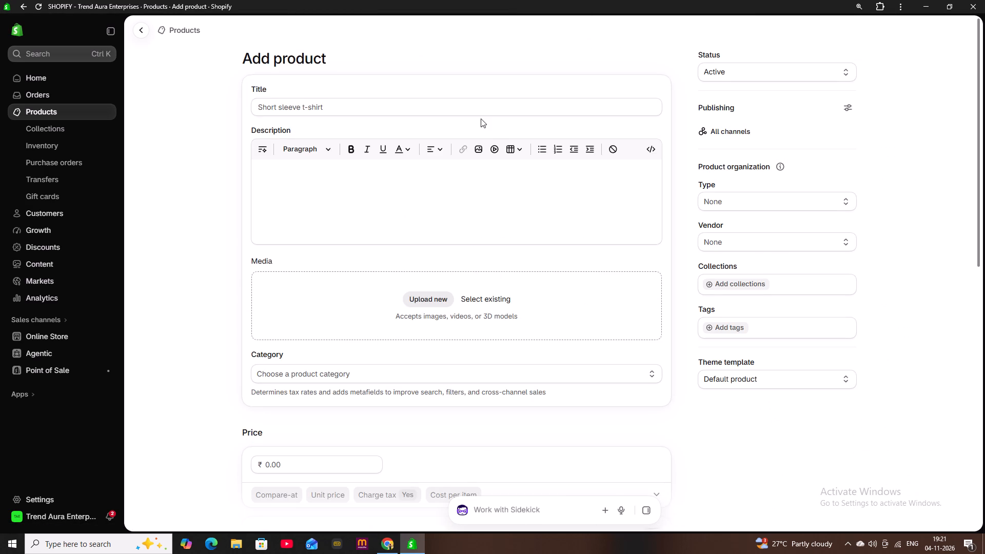
click(474, 114)
click(395, 543)
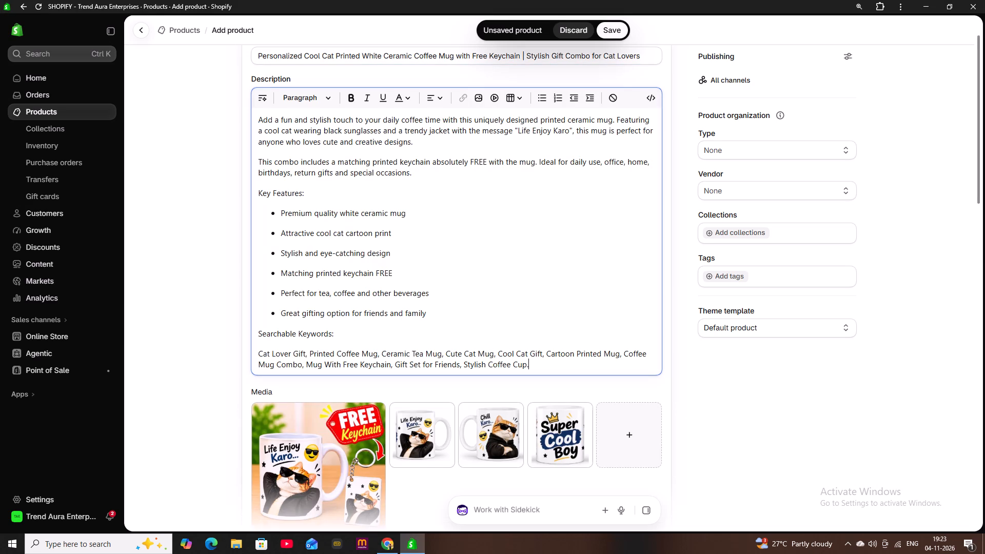
Set the product type to MUGS and the vendor to Trend Aura Enerprises.
click(790, 151)
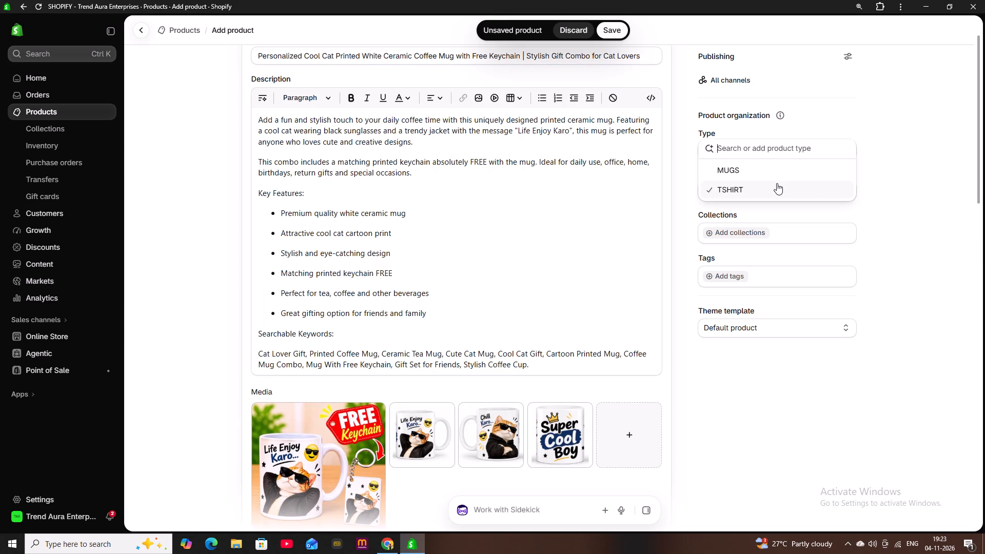
click(777, 172)
click(769, 183)
click(763, 215)
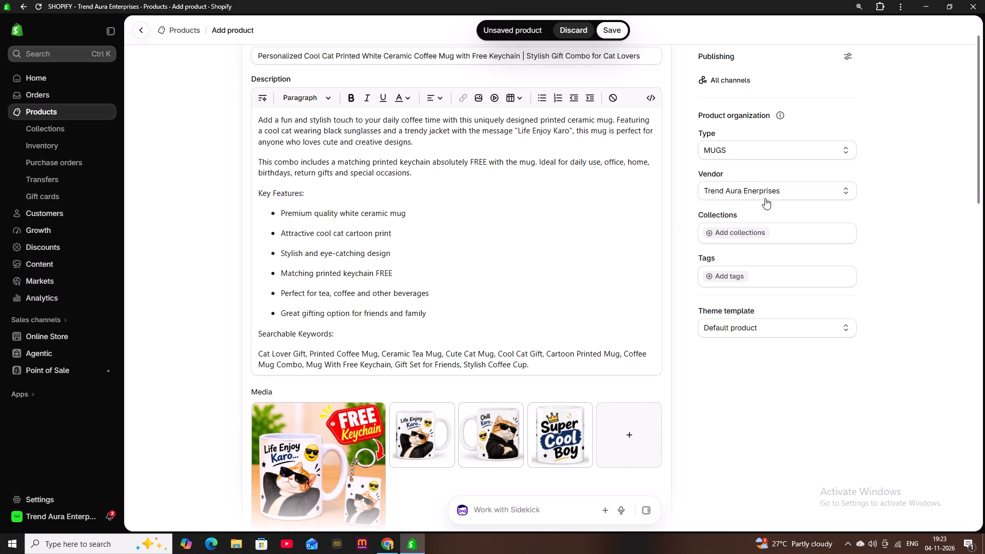
Set the cat mug's price to ₹120 and its inventory quantity to 50.
scroll(659, 216, down, 3)
scroll(568, 244, down, 2)
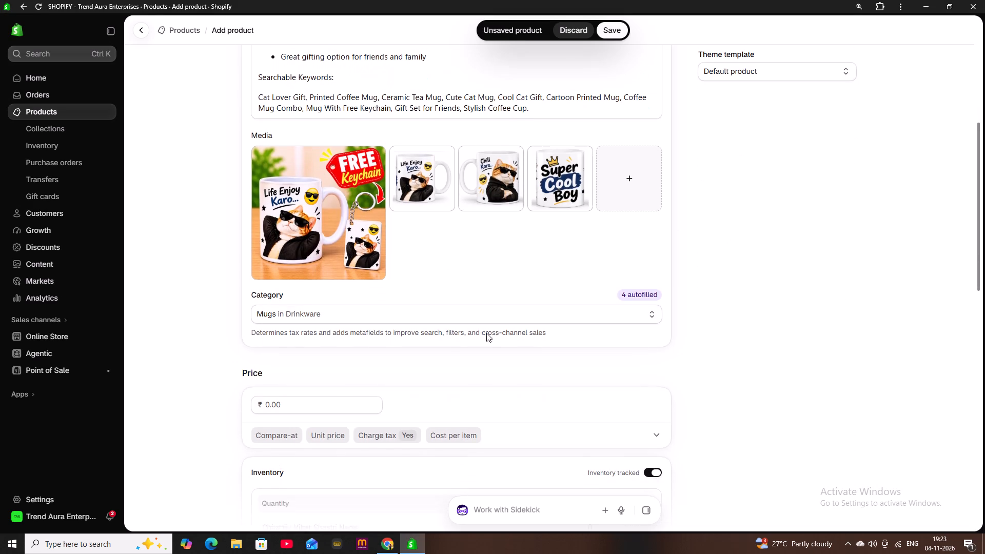
scroll(479, 338, down, 1)
click(328, 350)
text(120)
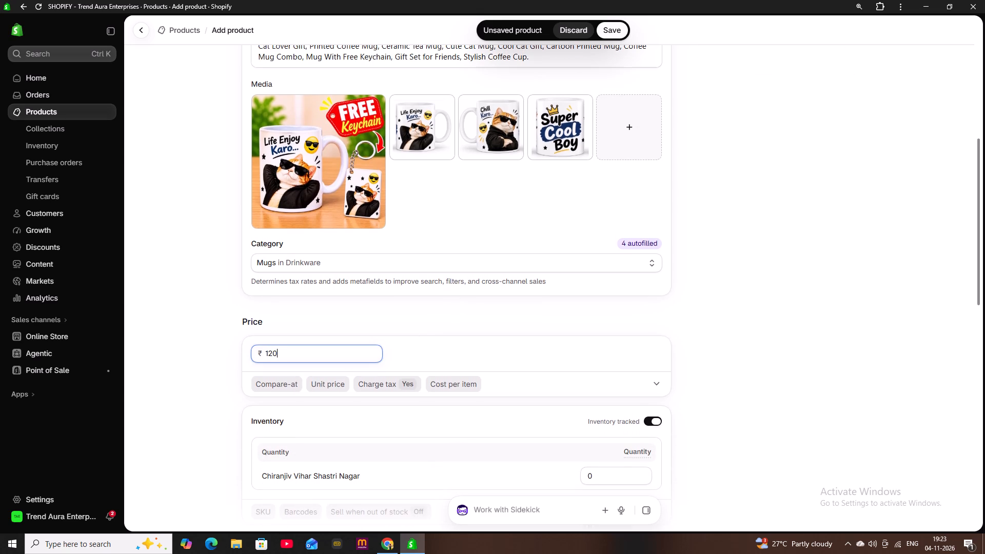
scroll(337, 368, down, 3)
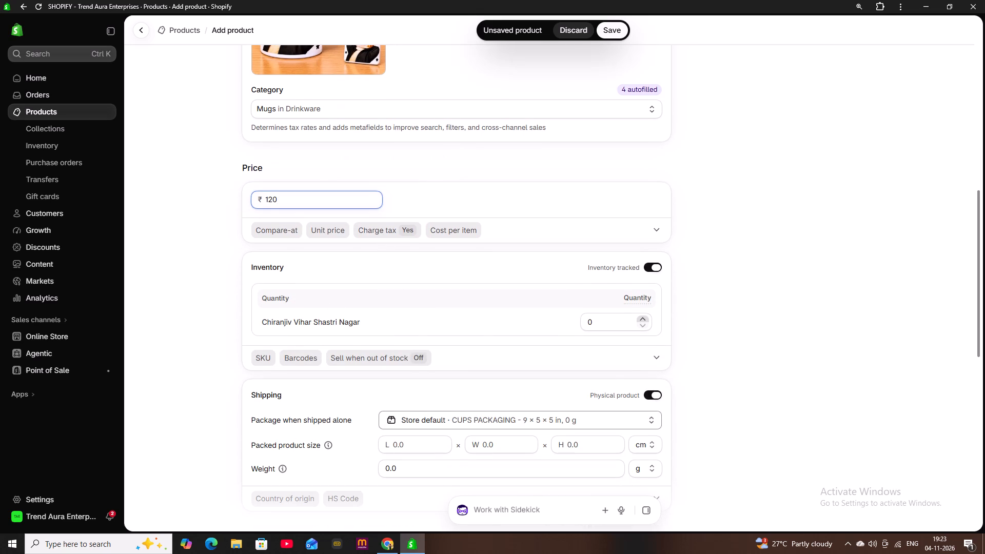
click(635, 319)
text(50)
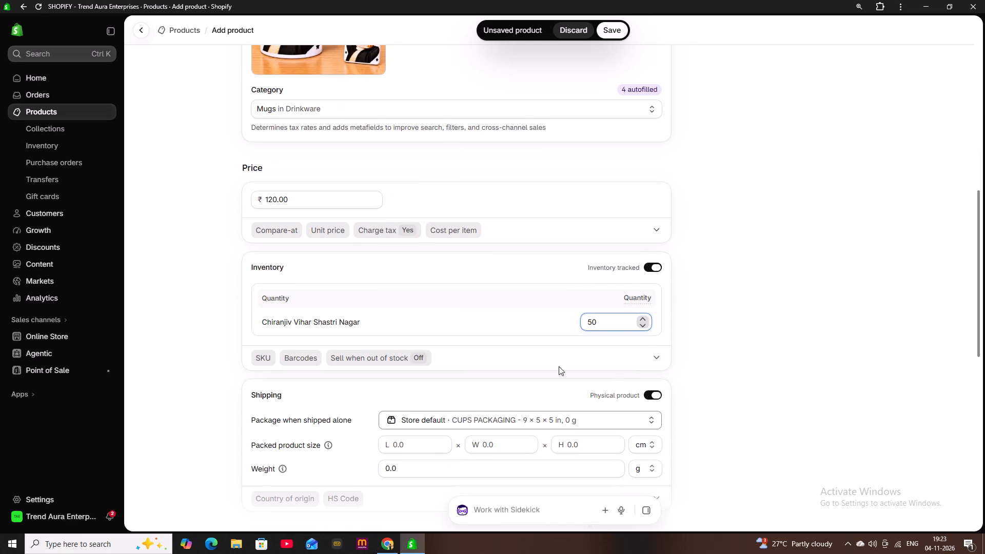
Set the packed product size to 9 × 5 × 5 cm in the shipping details.
scroll(498, 414, down, 2)
click(427, 348)
key(9)
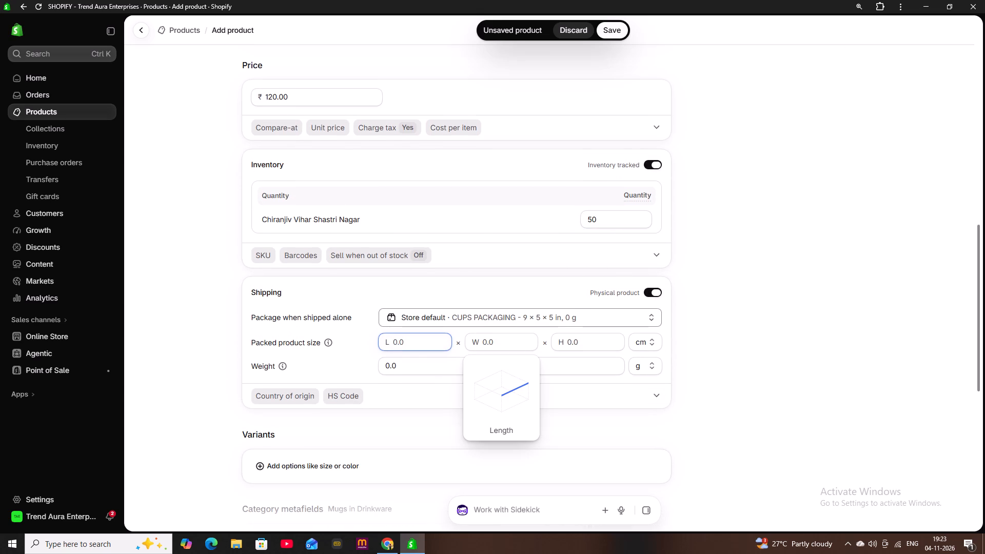
click(503, 339)
key(5)
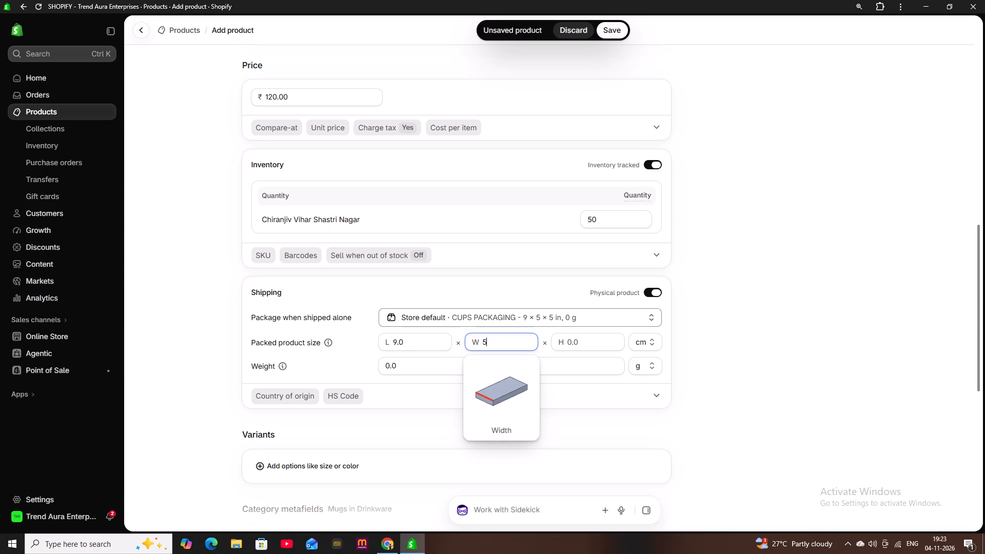
click(576, 344)
key(5)
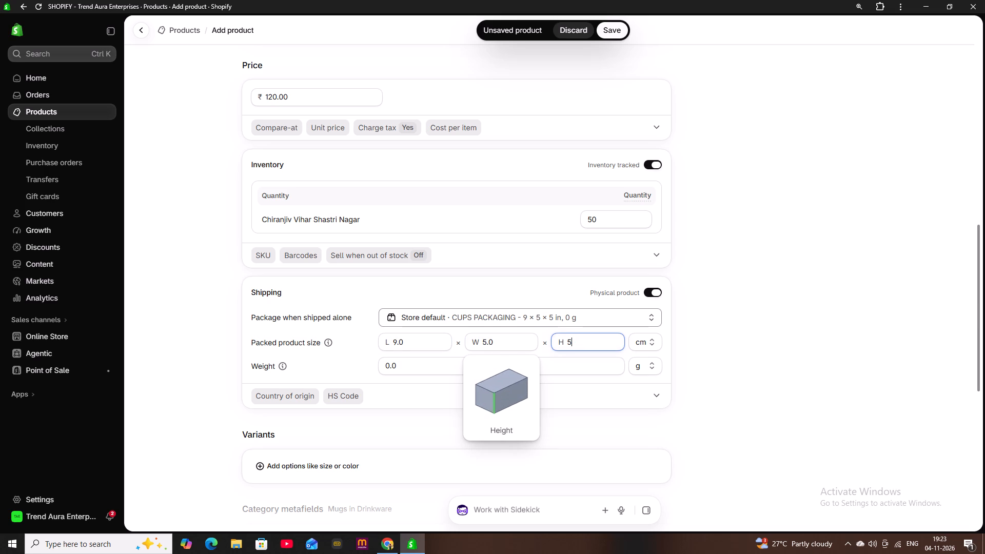
Set the product's shipping weight to 350 g.
click(437, 364)
key(BackSpace)
key(BackSpace)
key(BackSpace)
key(BackSpace)
key(BackSpace)
key(BackSpace)
key(BackSpace)
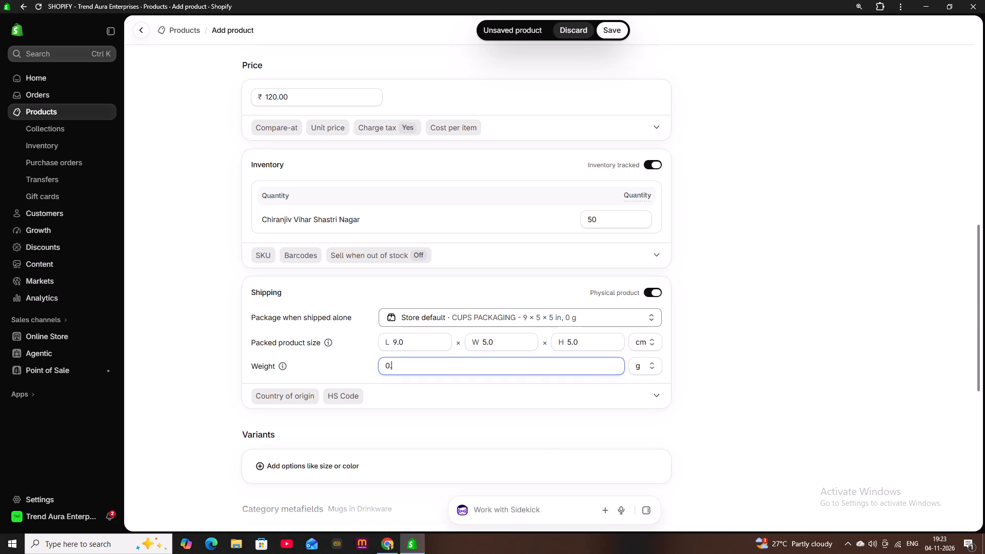
text(350)
Expand the extra shipping details and set the country of origin to India.
scroll(584, 385, down, 2)
click(309, 290)
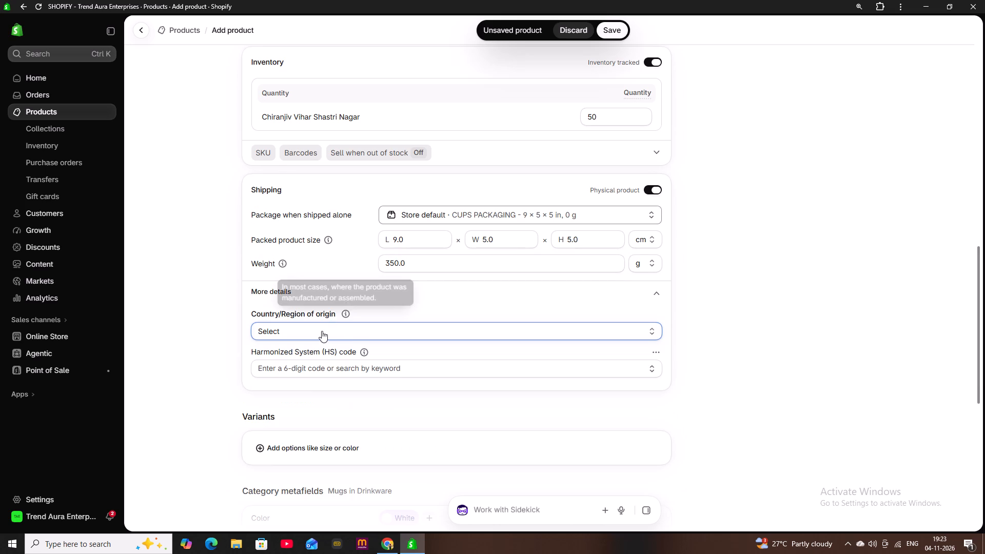
click(322, 331)
scroll(333, 324, down, 3)
click(340, 230)
scroll(336, 168, down, 1)
click(332, 185)
scroll(316, 258, down, 6)
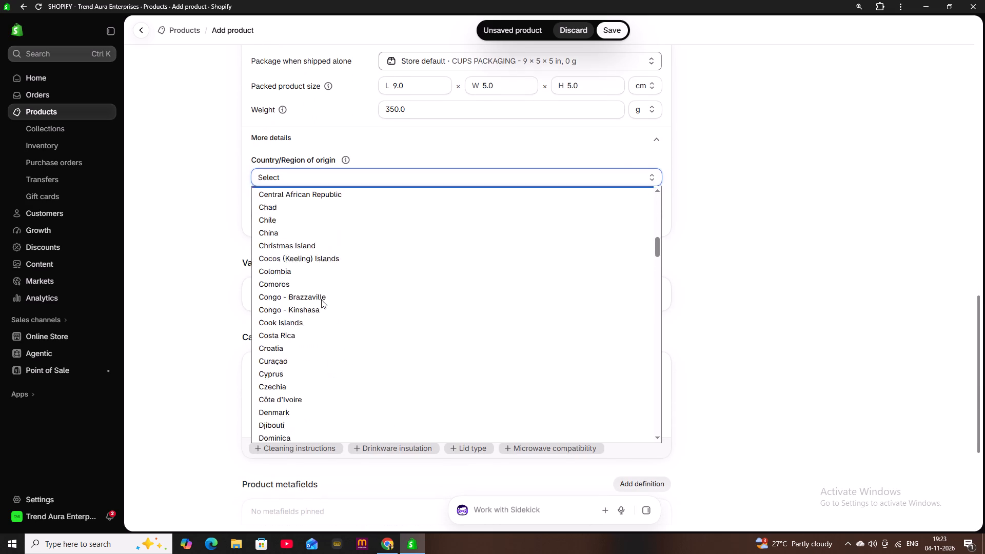
scroll(321, 300, down, 5)
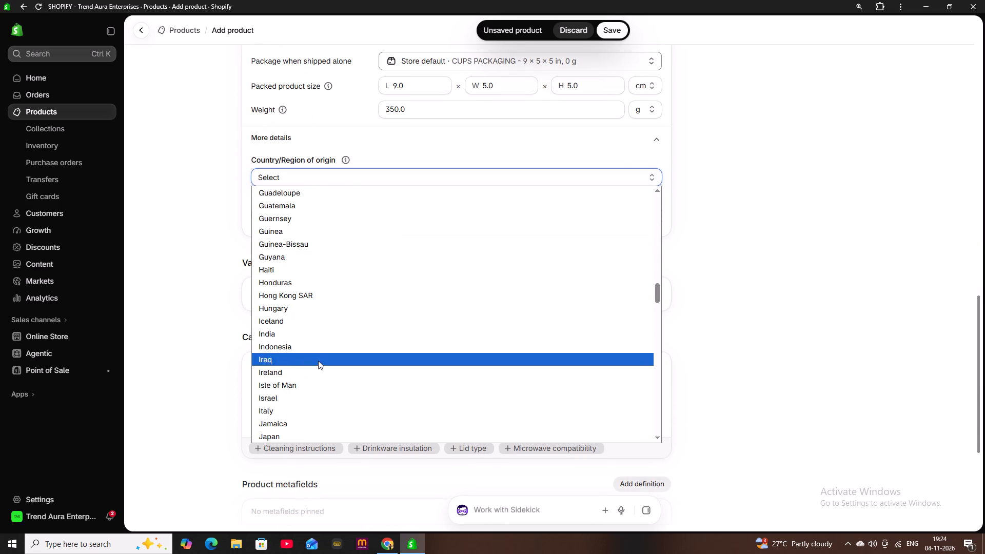
click(308, 336)
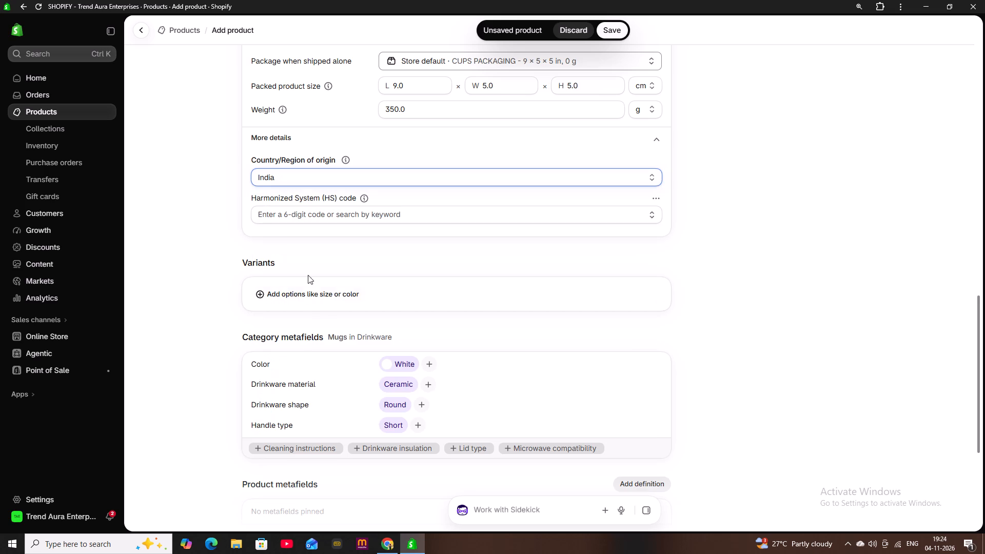
Look up HS code 6912 and assign 6912.00, ceramic tableware and kitchenware, to the product.
click(330, 214)
text(6912)
click(332, 240)
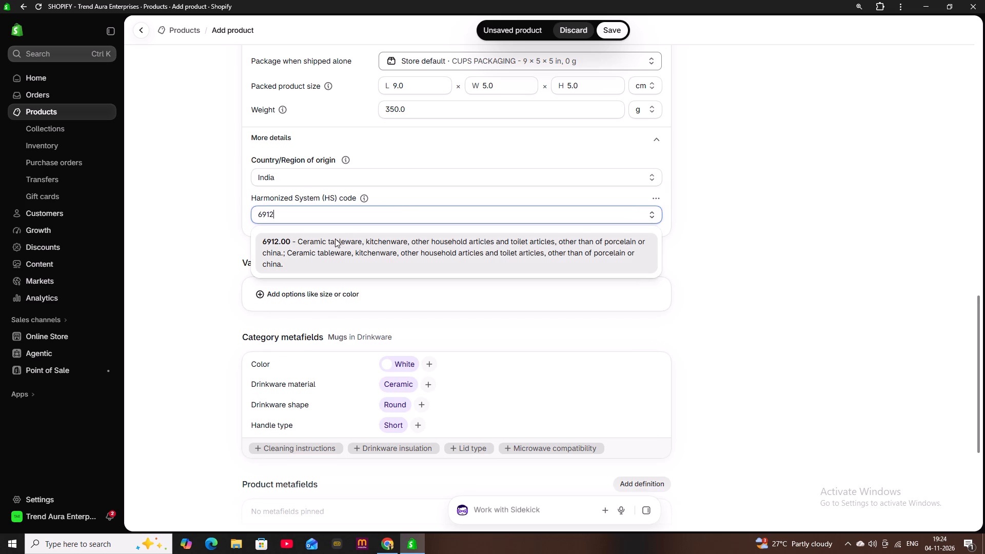
Check through the completed cat mug listing and save the product.
scroll(720, 290, down, 6)
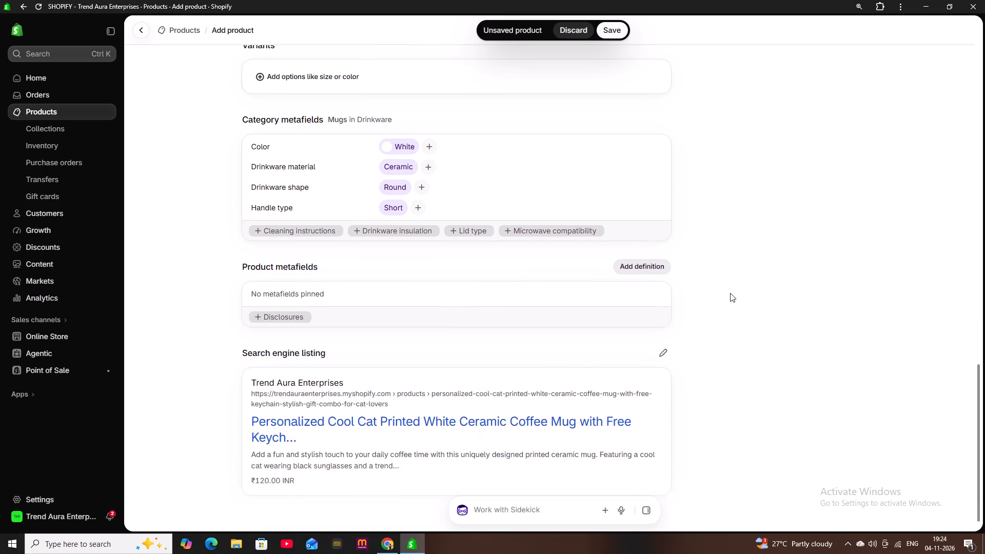
scroll(731, 293, up, 14)
scroll(743, 213, up, 3)
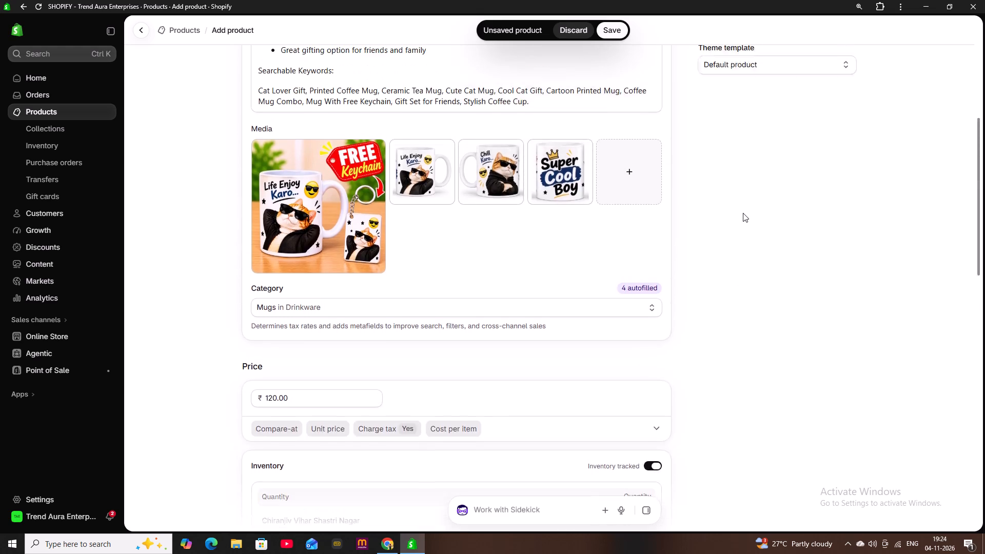
scroll(743, 212, up, 5)
scroll(619, 85, up, 2)
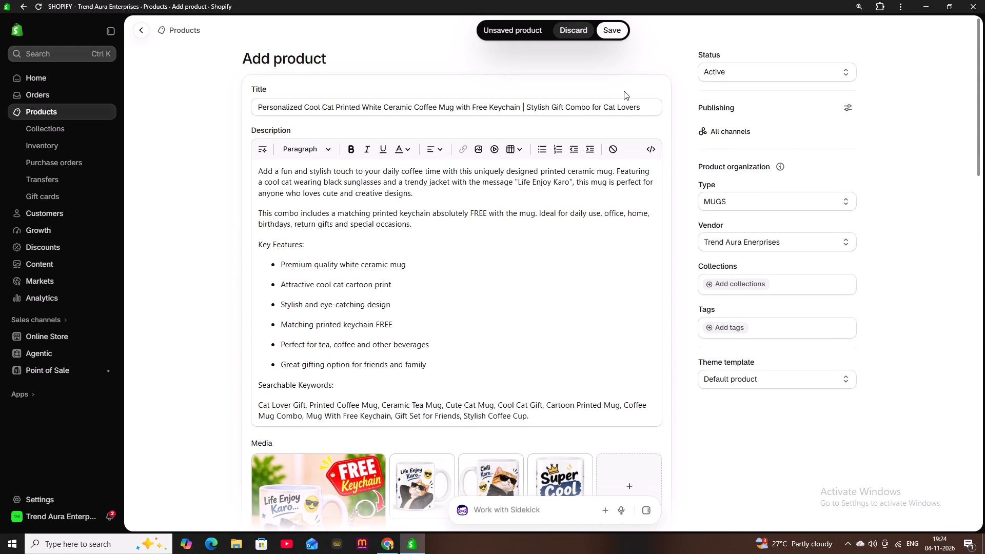
click(615, 31)
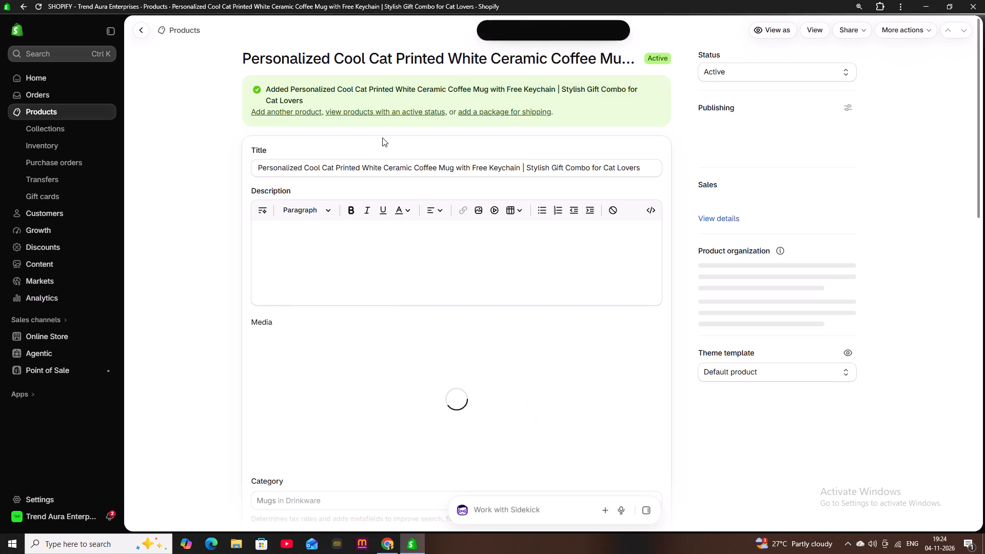
click(187, 36)
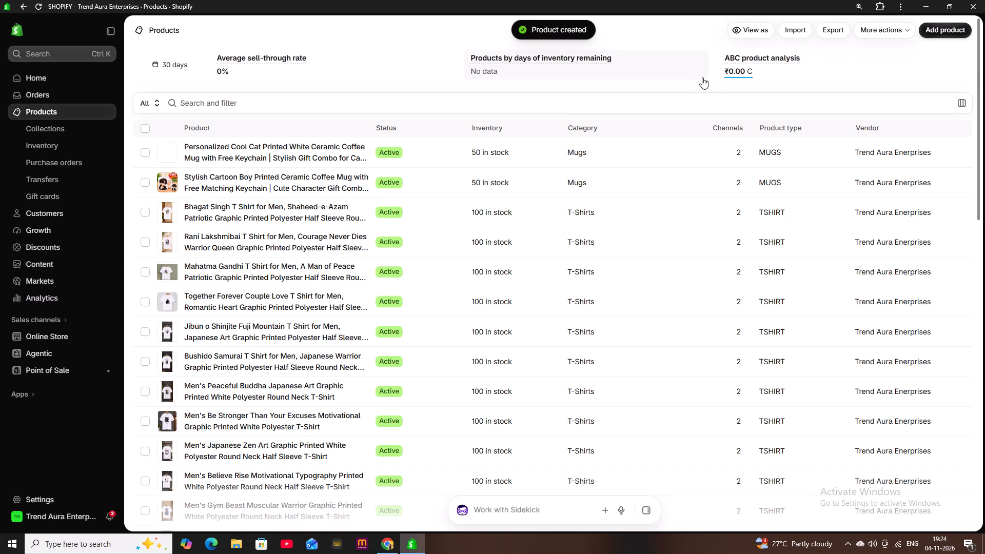
click(935, 26)
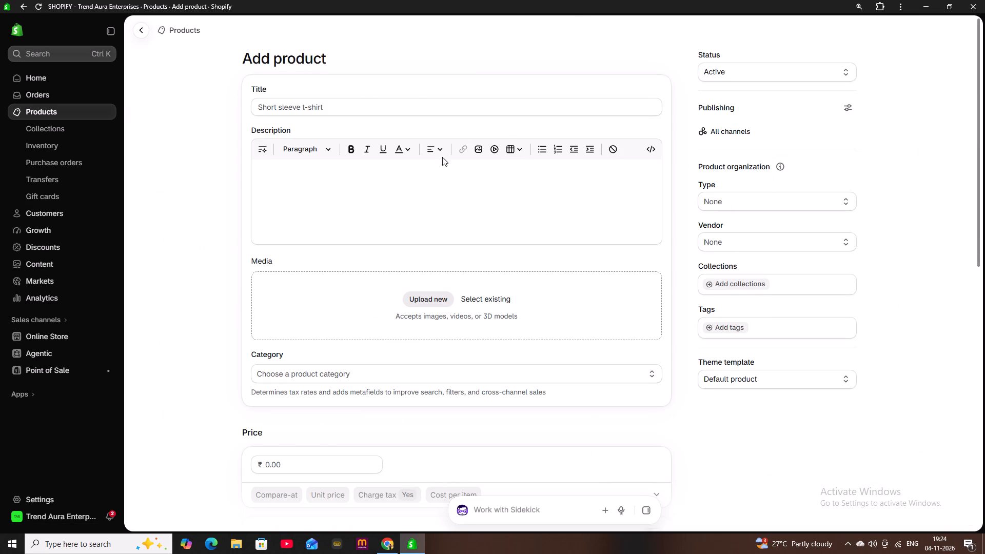
click(430, 305)
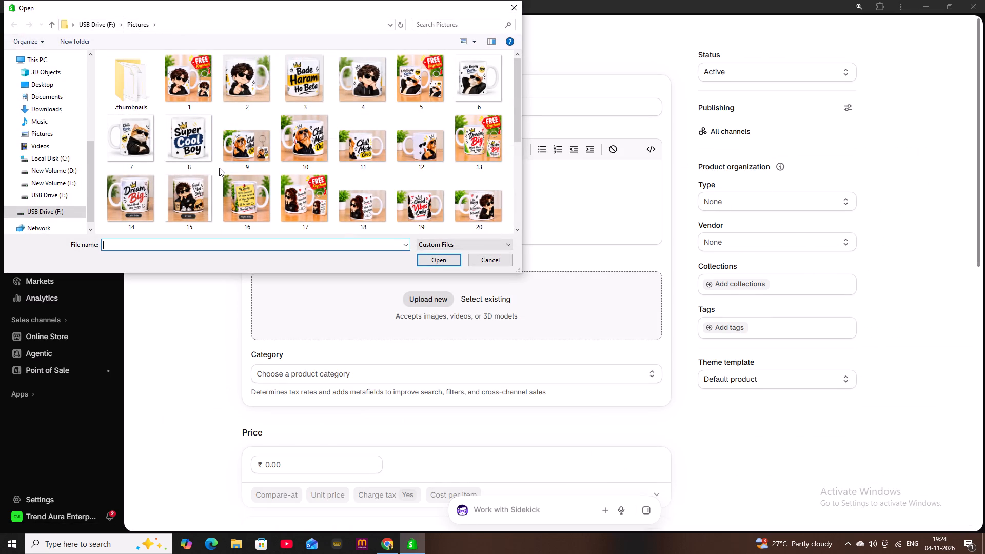
drag(218, 164, 277, 151)
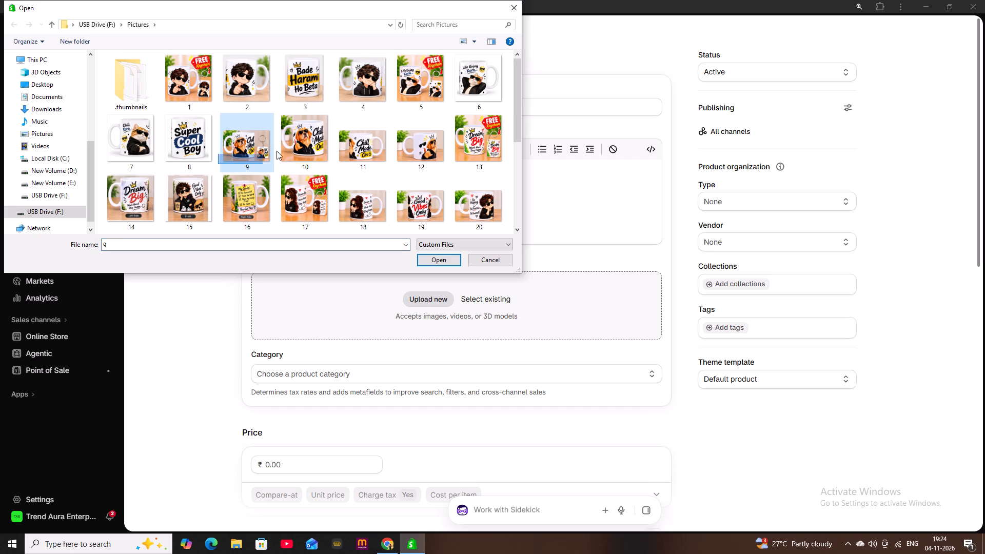
drag(277, 151, 407, 140)
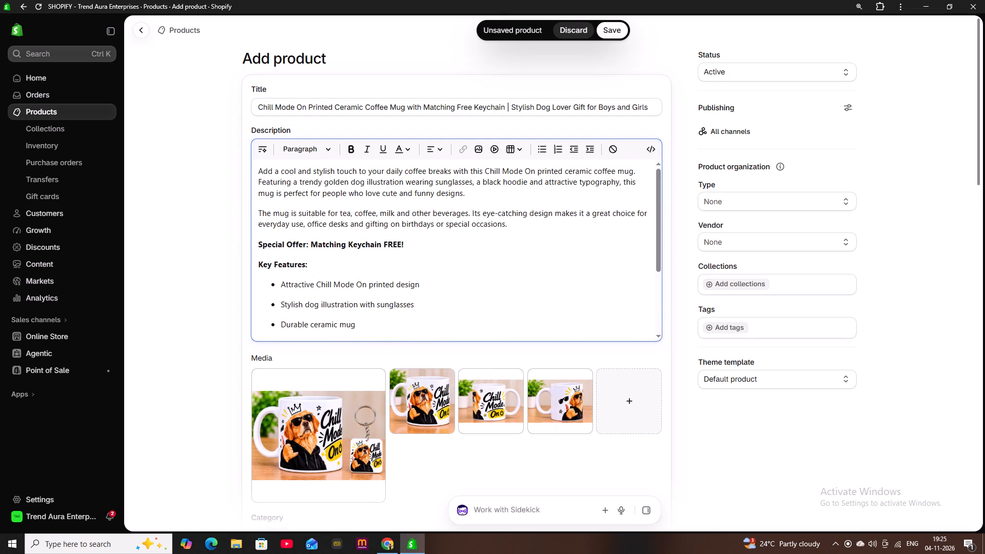
Set the product type to MUGS and the vendor to Trend Aura Enerprises.
scroll(691, 252, down, 1)
click(765, 155)
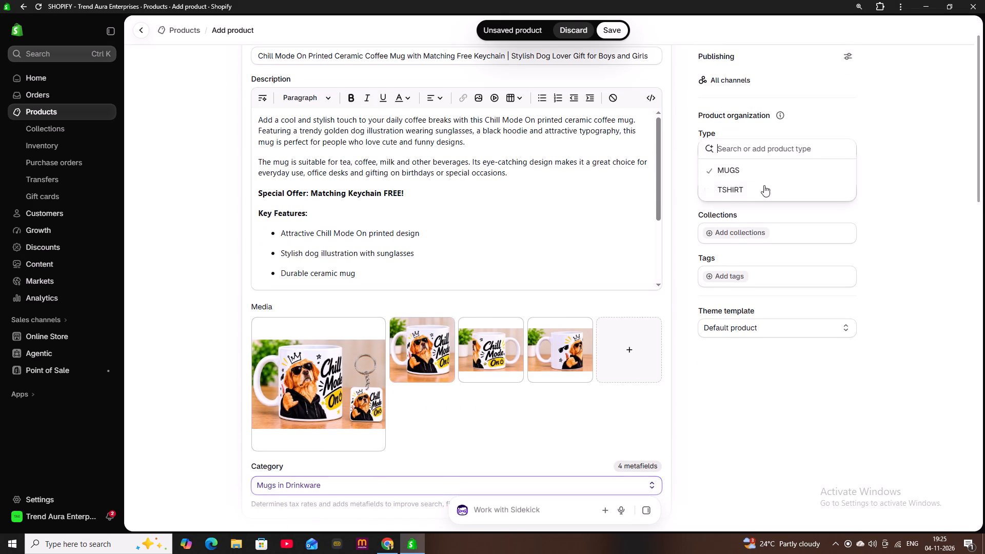
click(763, 171)
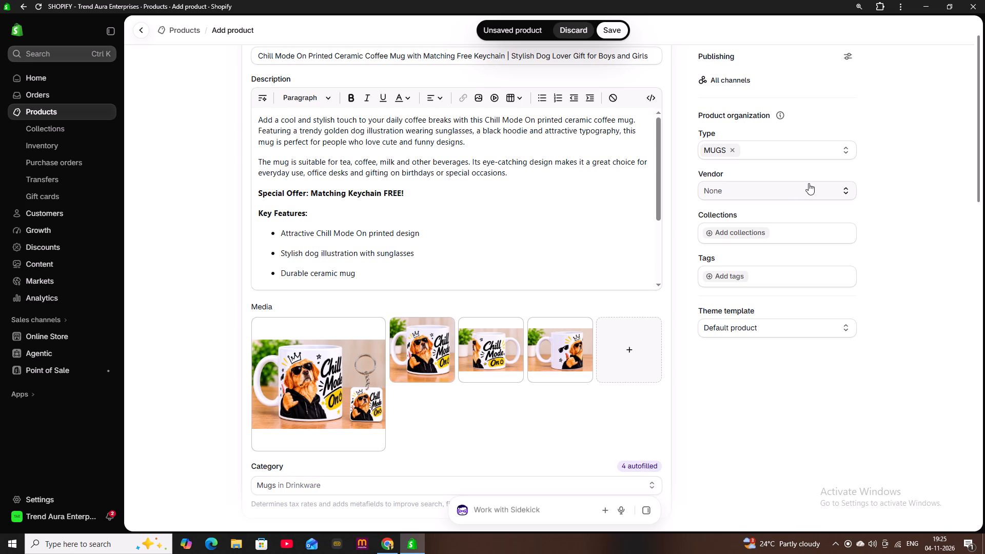
click(760, 202)
click(762, 195)
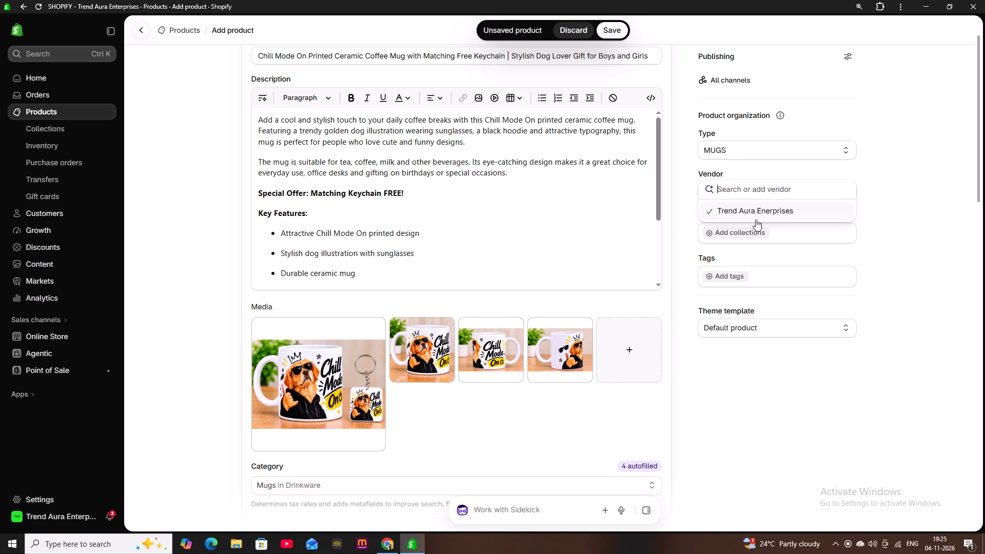
click(758, 217)
Review the filled-in Chill Mode On mug product from description and media through price, inventory, shipping and category metafields.
scroll(695, 281, down, 2)
scroll(633, 321, down, 1)
scroll(691, 304, down, 1)
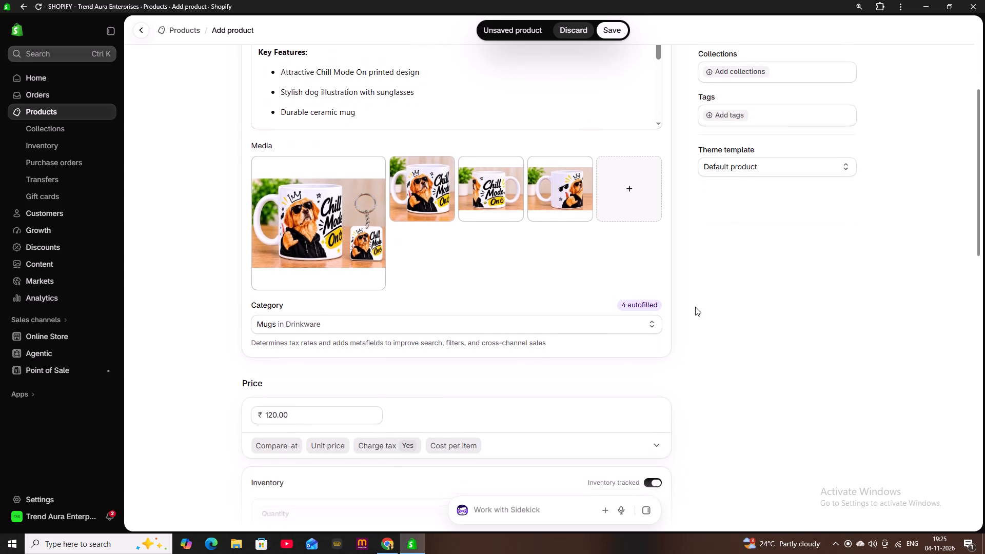
scroll(695, 307, down, 7)
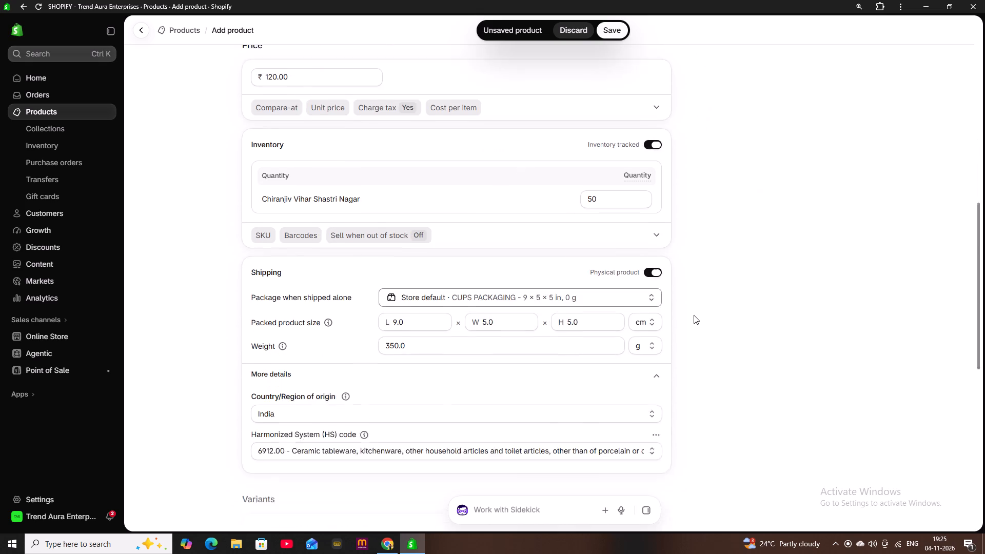
scroll(694, 315, down, 6)
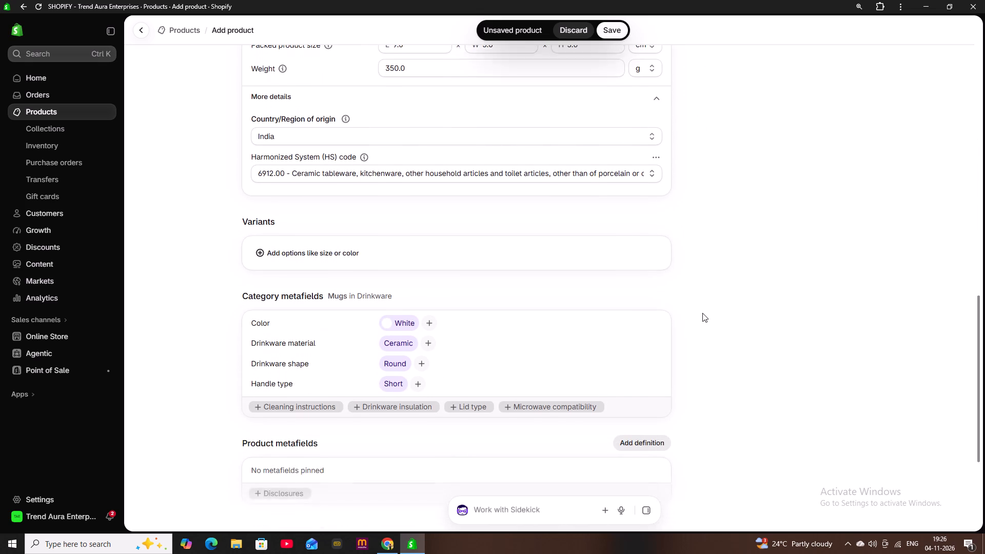
scroll(702, 313, down, 6)
scroll(703, 286, up, 4)
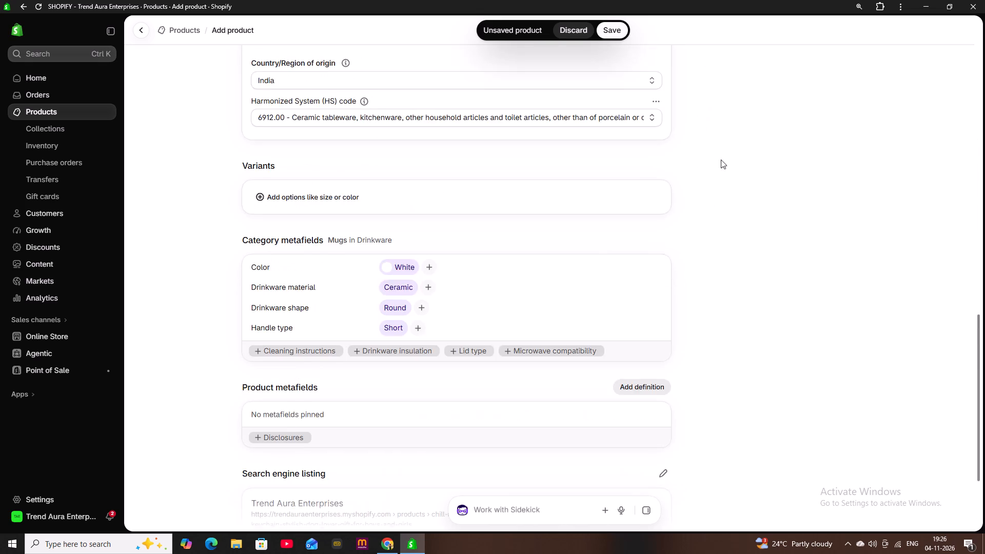
scroll(721, 160, up, 16)
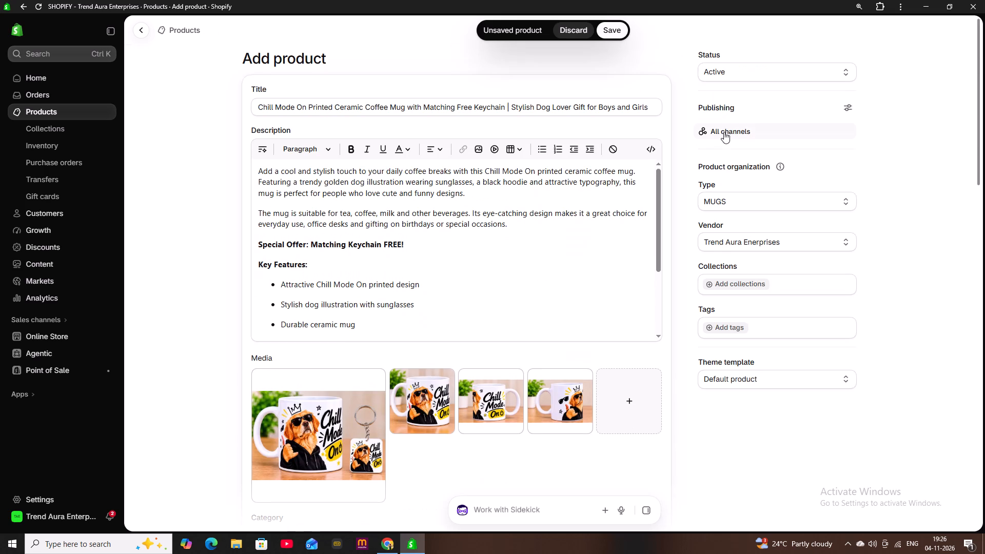
scroll(724, 131, up, 3)
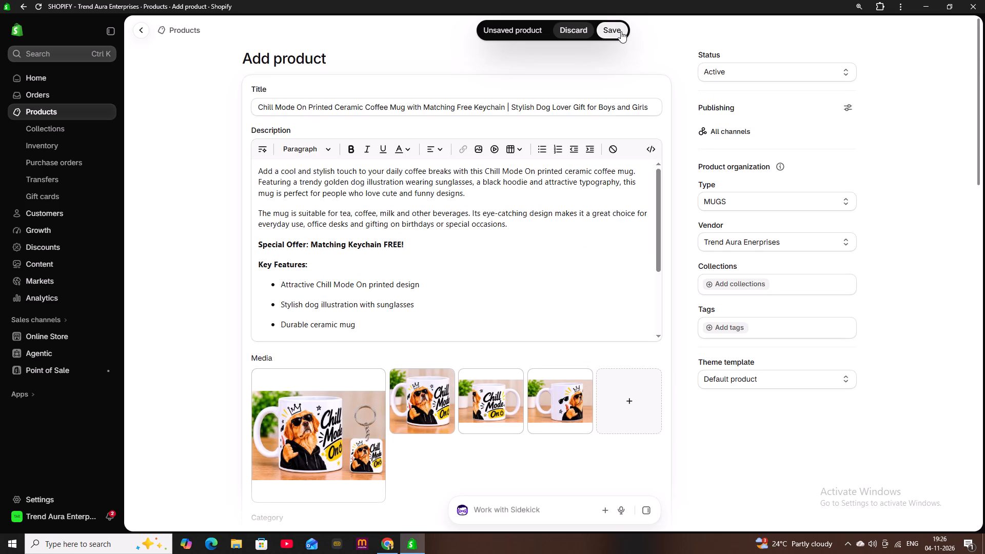
Save the Chill Mode On mug product.
click(621, 31)
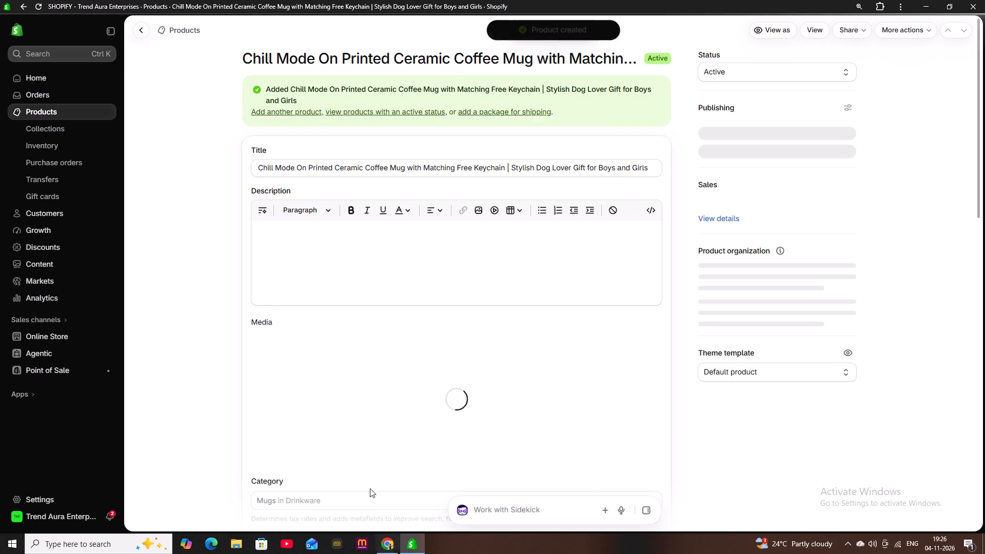
Start another new product with the type MUGS and the vendor Trend Aura Enerprises.
click(184, 31)
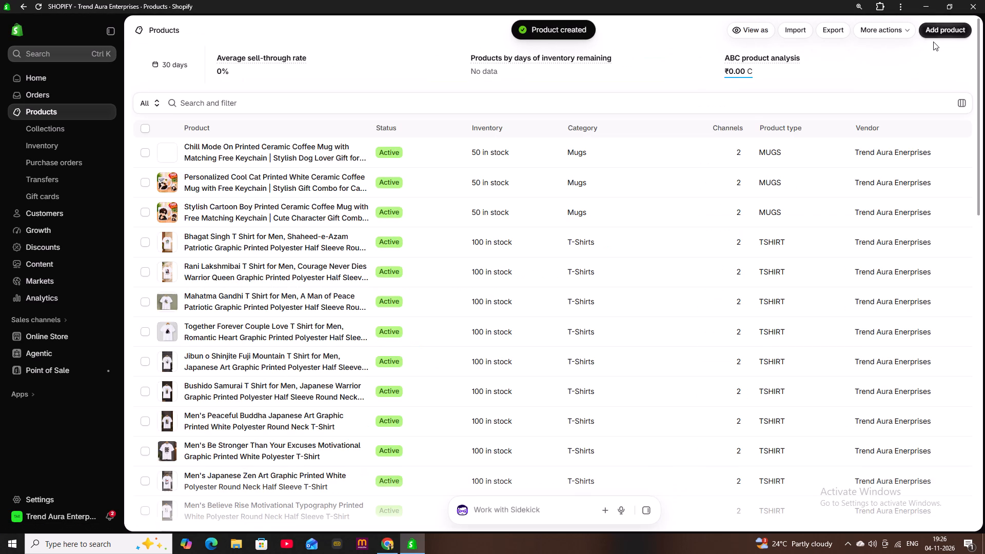
click(936, 35)
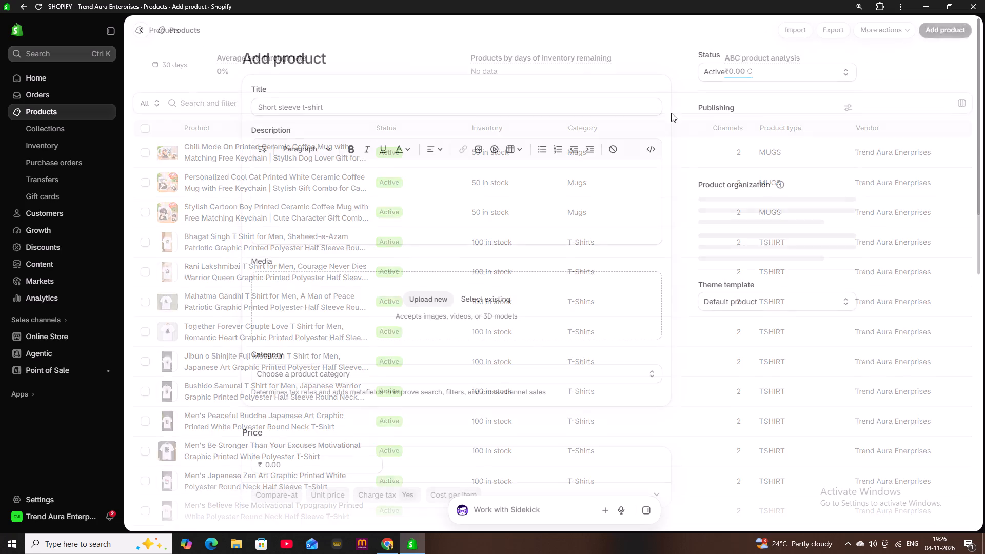
click(735, 203)
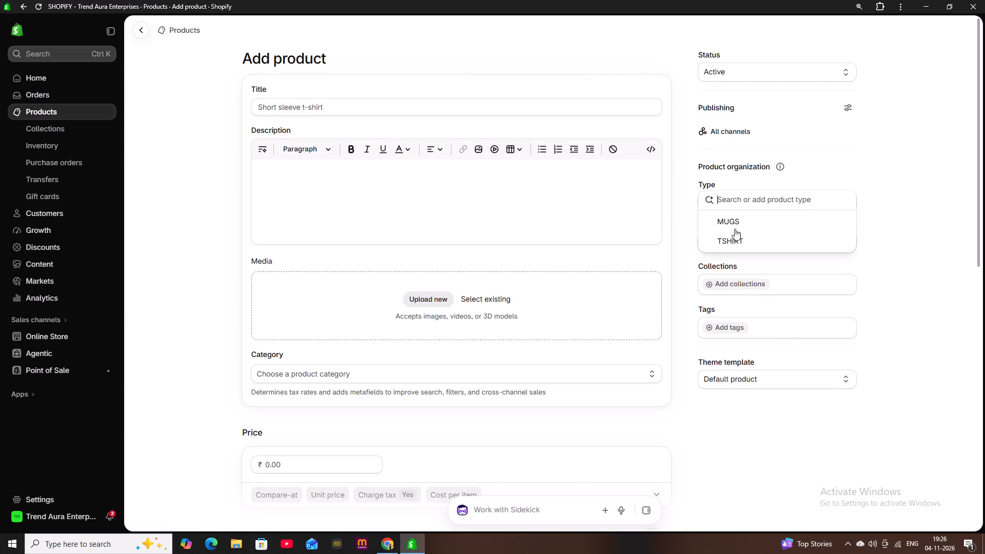
click(735, 228)
click(737, 234)
click(739, 259)
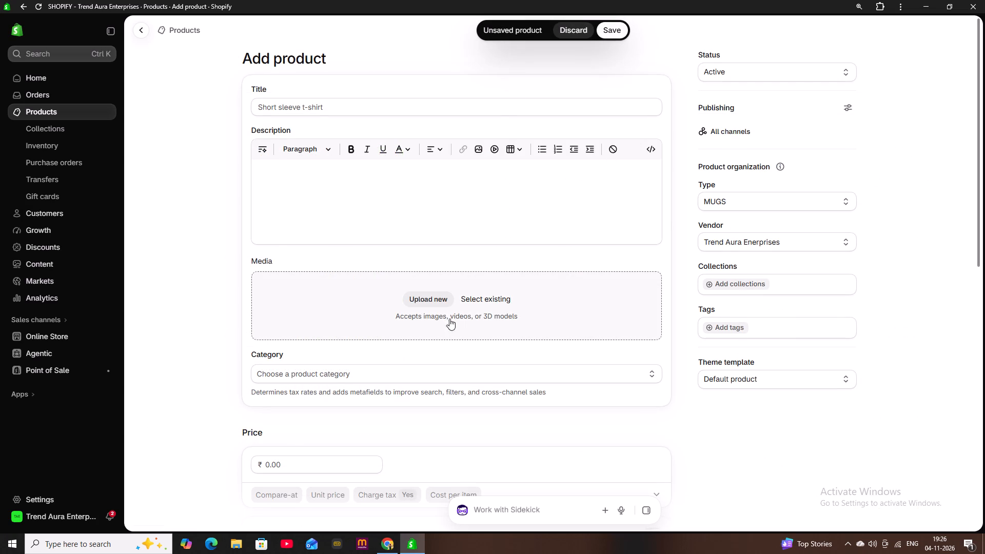
Upload Dream Big mug pictures 13, 14, 15 and 16 from the USB drive's Pictures folder as the product media.
click(443, 305)
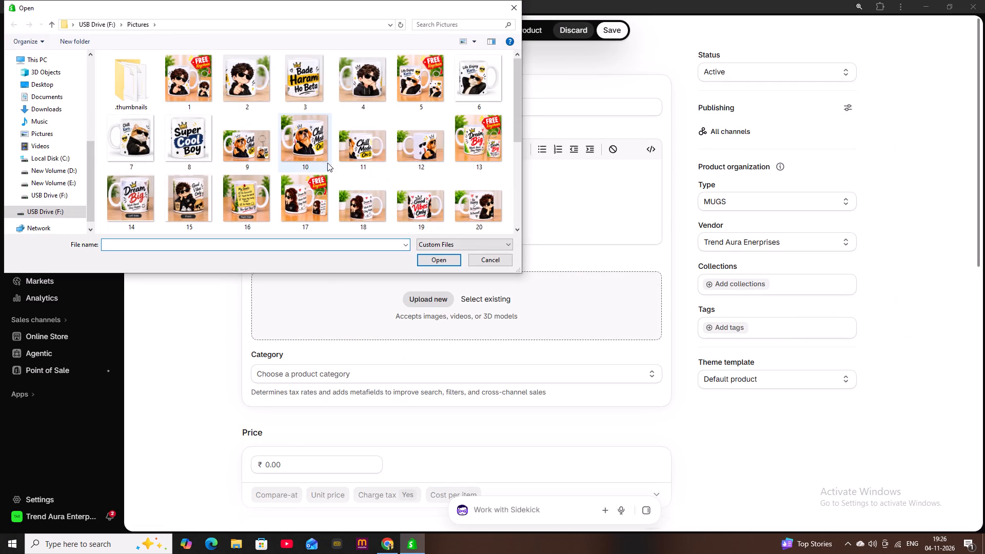
click(467, 157)
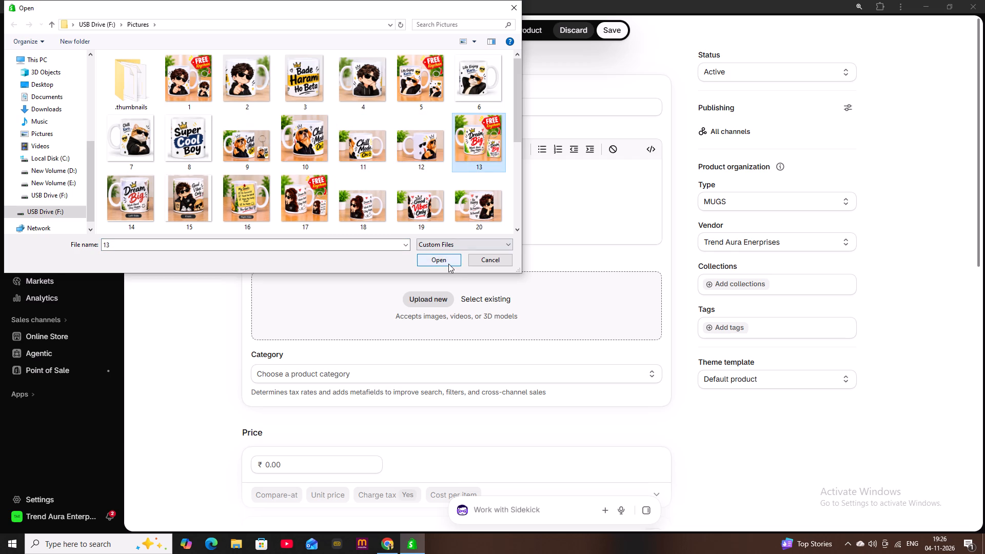
click(448, 264)
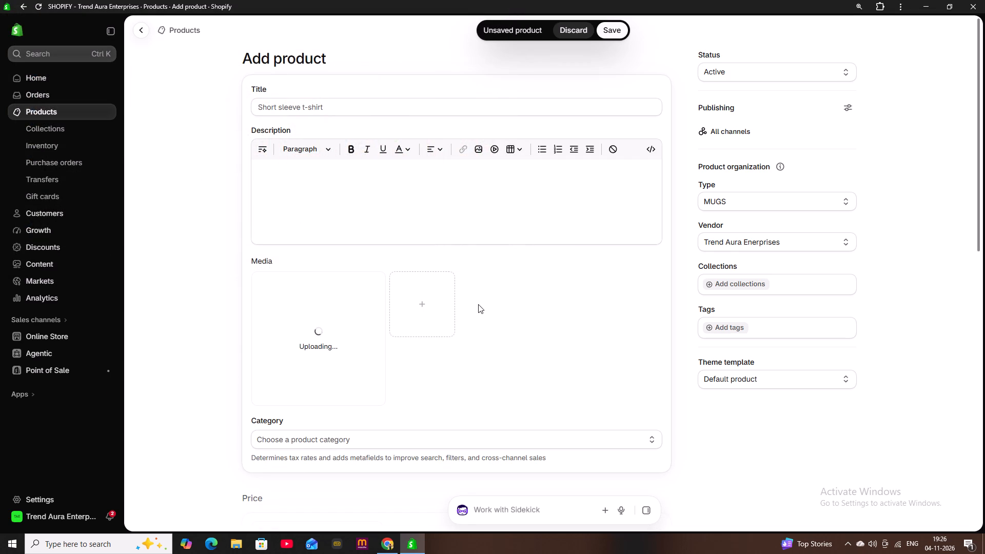
click(437, 322)
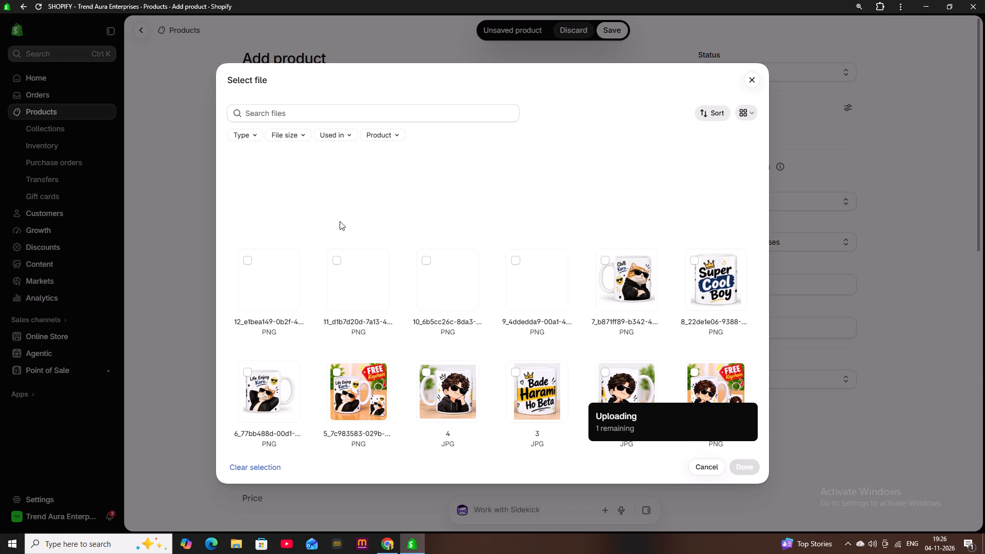
click(452, 187)
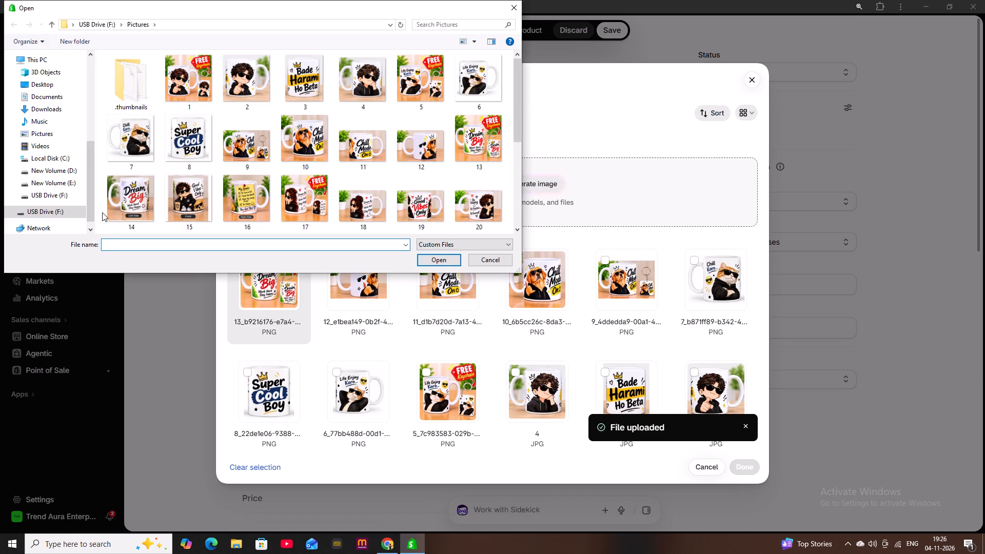
drag(102, 212, 242, 208)
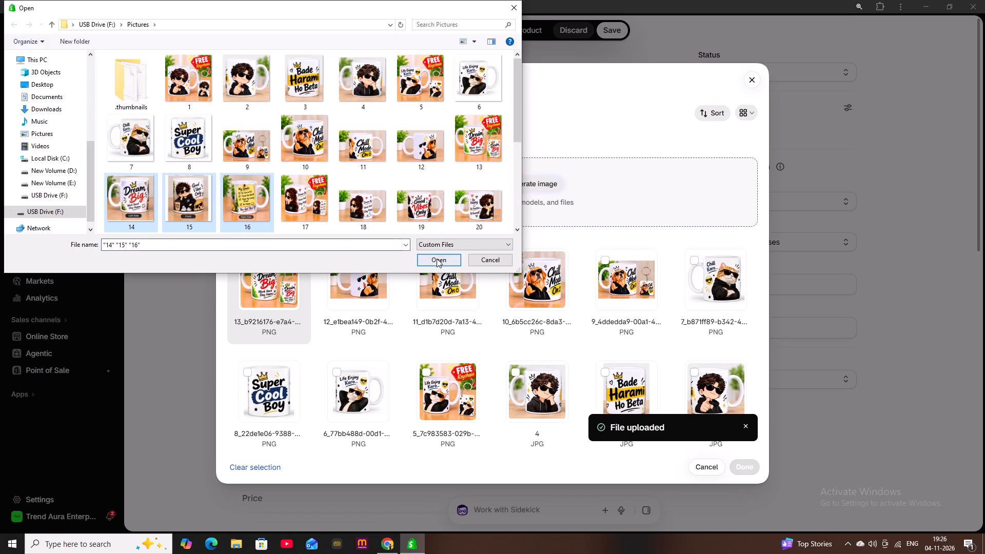
click(437, 259)
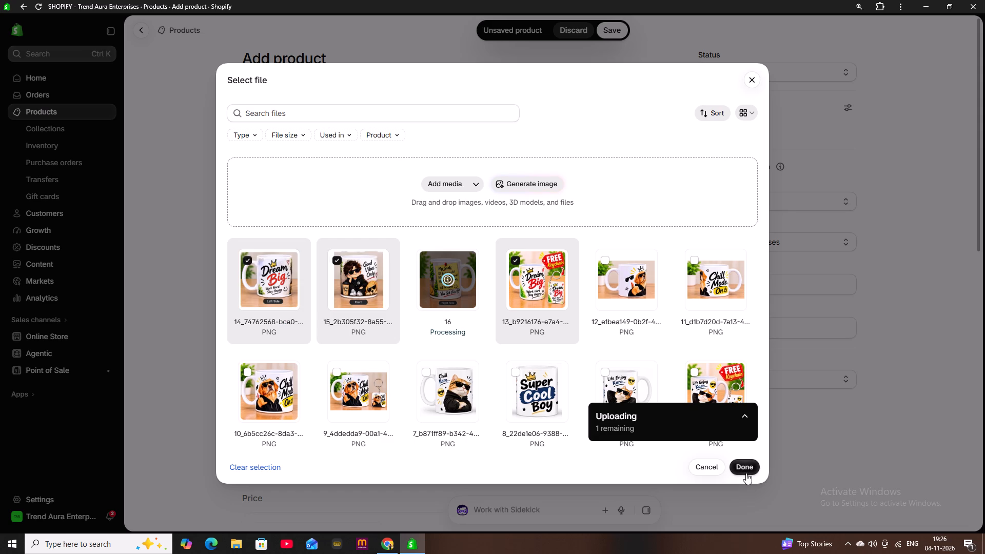
click(746, 471)
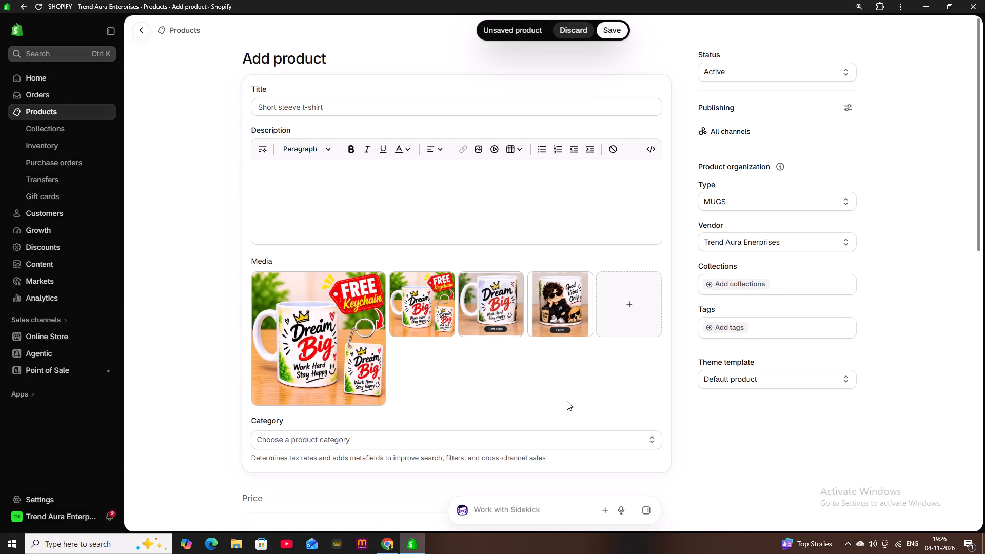
click(392, 547)
scroll(584, 249, up, 3)
scroll(830, 319, up, 2)
click(880, 306)
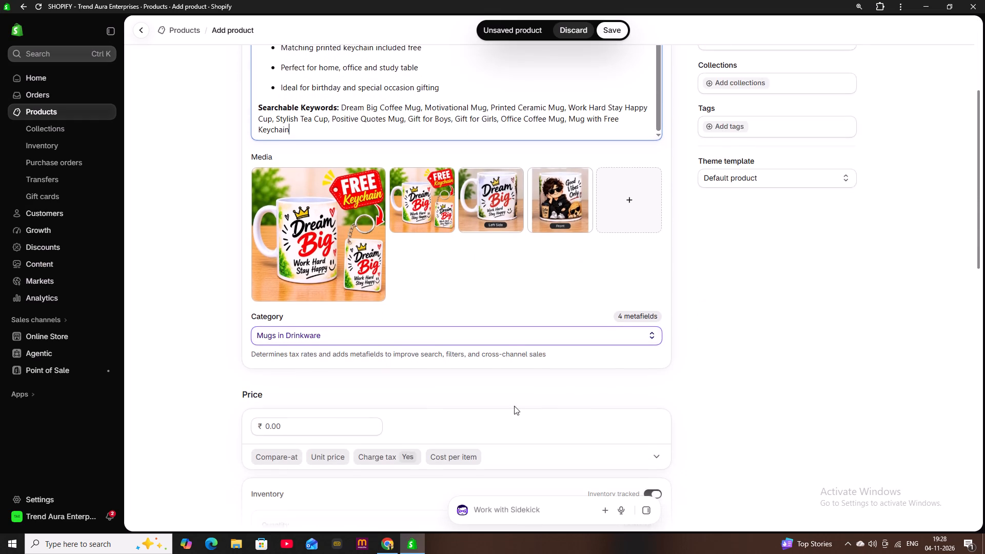
scroll(514, 406, down, 3)
click(323, 262)
text(120)
click(625, 395)
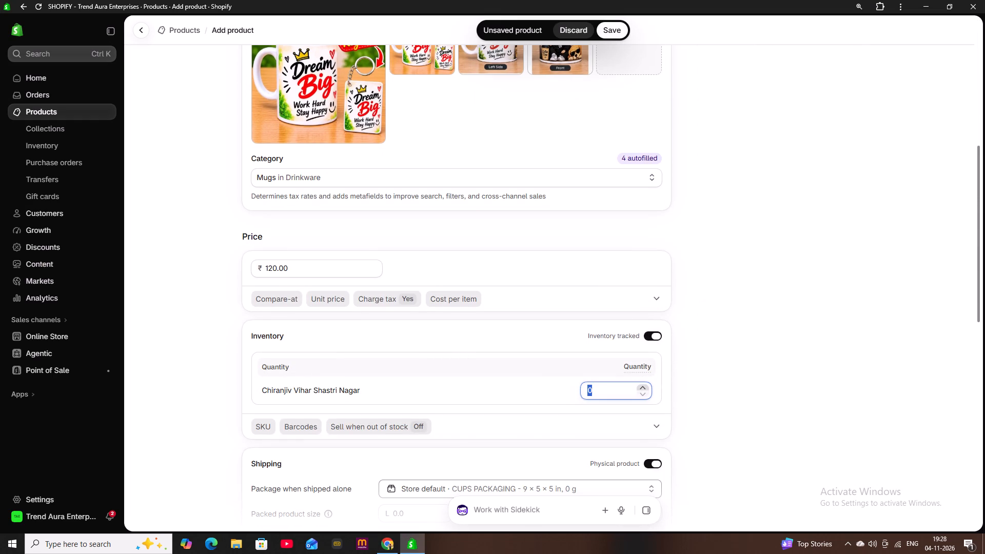
text(50)
Set the packed product size to 9 × 5 × 5 cm in the shipping details.
scroll(623, 406, down, 2)
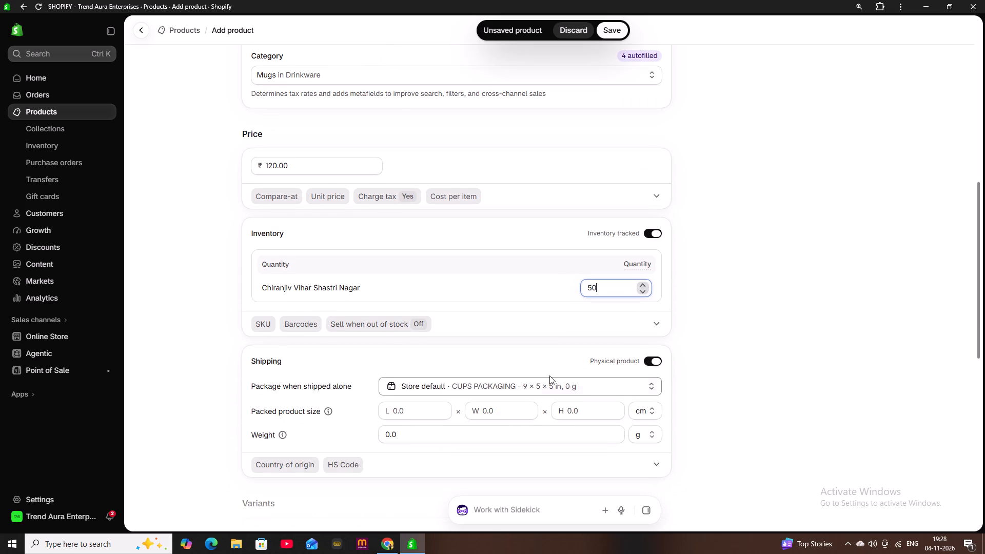
click(421, 409)
key(9)
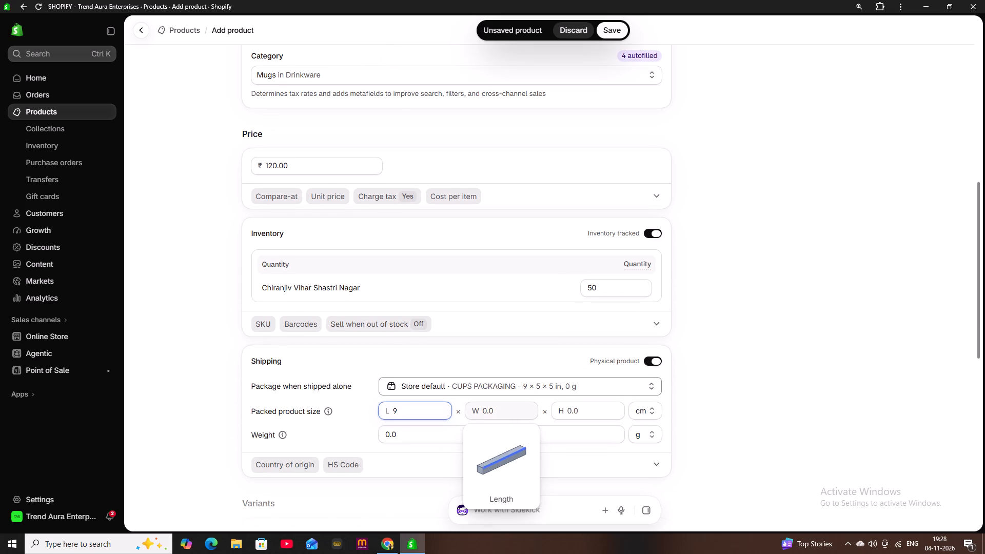
click(516, 417)
key(5)
click(579, 410)
key(5)
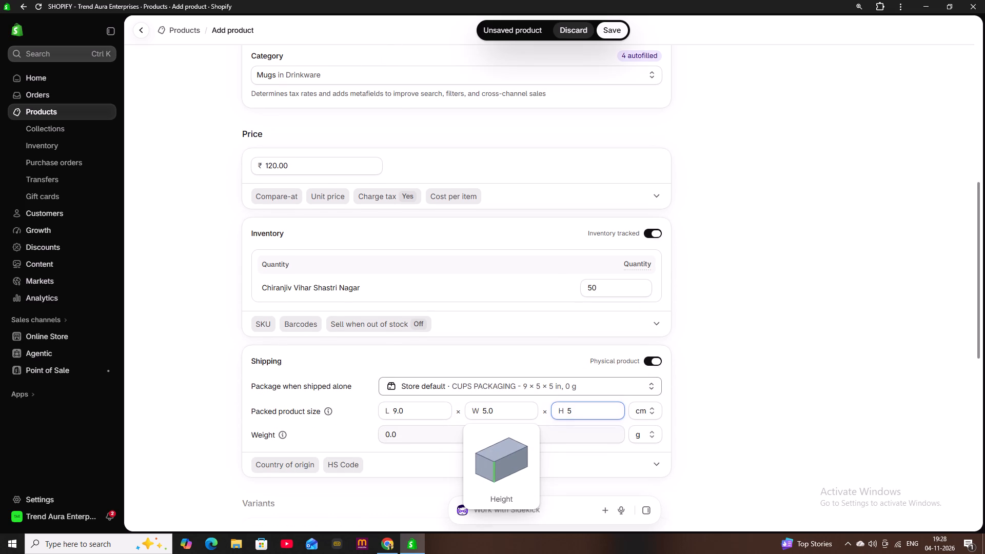
Set the product's shipping weight to 350 g.
click(443, 433)
key(BackSpace)
key(BackSpace)
key(BackSpace)
key(BackSpace)
key(BackSpace)
key(BackSpace)
key(BackSpace)
key(BackSpace)
key(BackSpace)
key(BackSpace)
key(BackSpace)
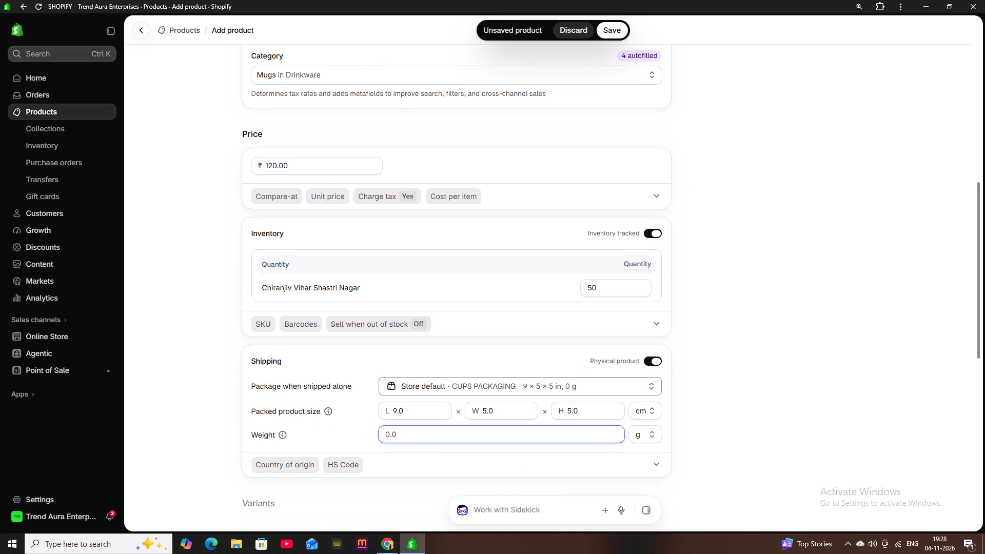
text(35)
key(0)
Set the product's country of origin to India.
scroll(645, 400, down, 1)
click(299, 416)
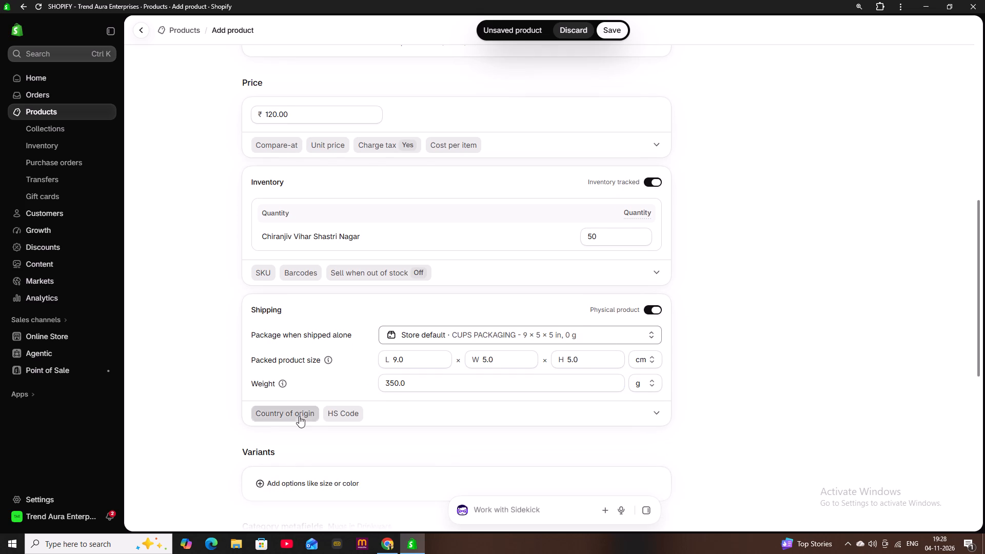
click(340, 449)
scroll(357, 311, down, 3)
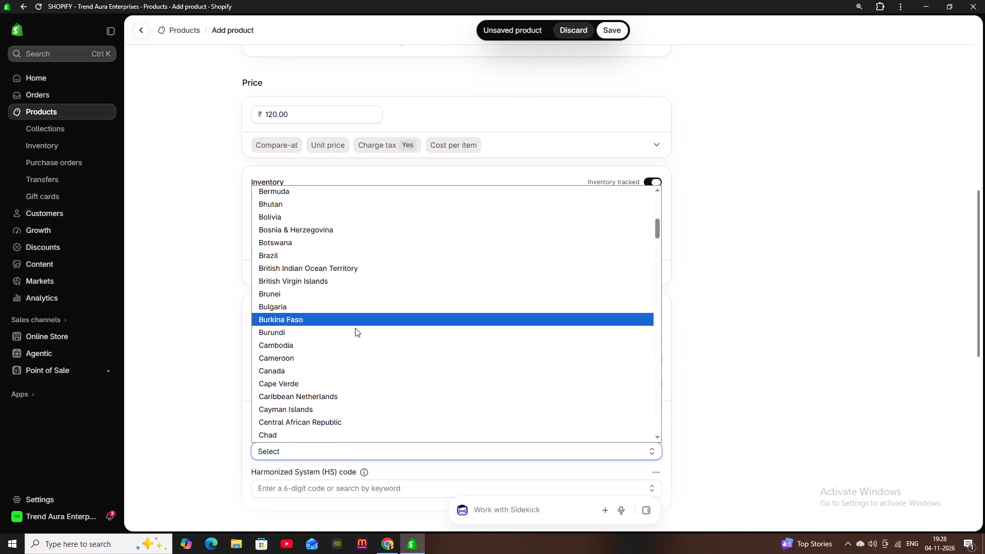
scroll(355, 328, down, 8)
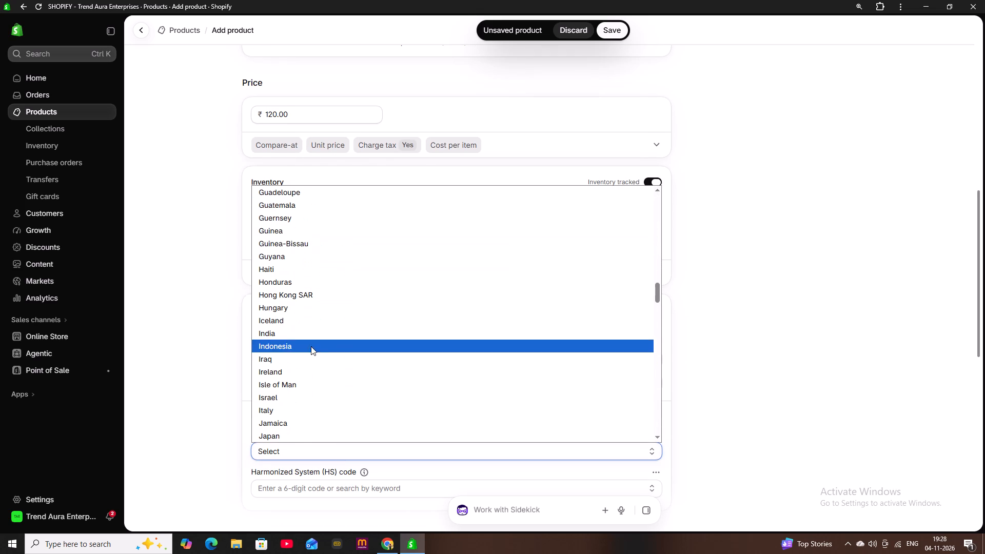
click(313, 337)
Search the HS codes for 6912 and assign 6912.00 to the product.
scroll(314, 476, down, 2)
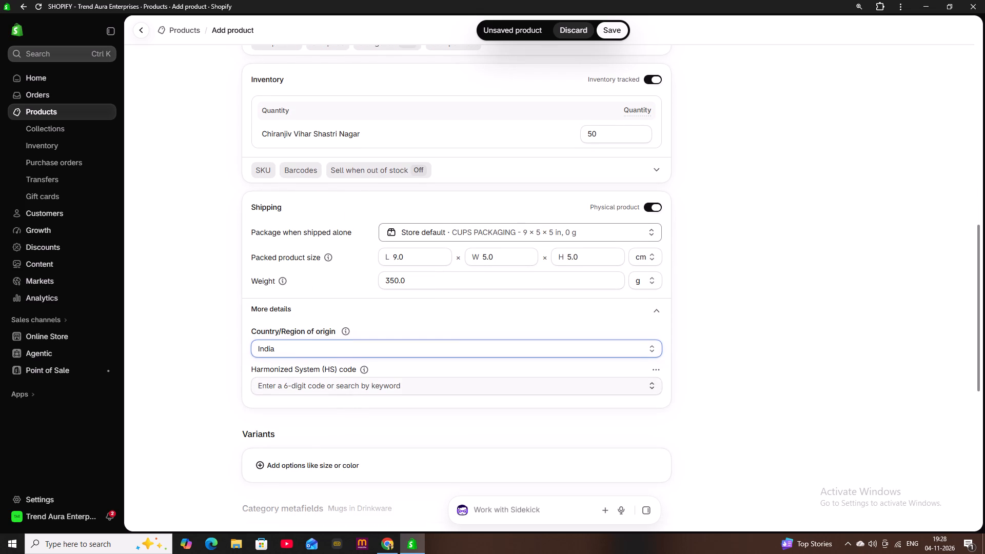
click(348, 386)
text(69)
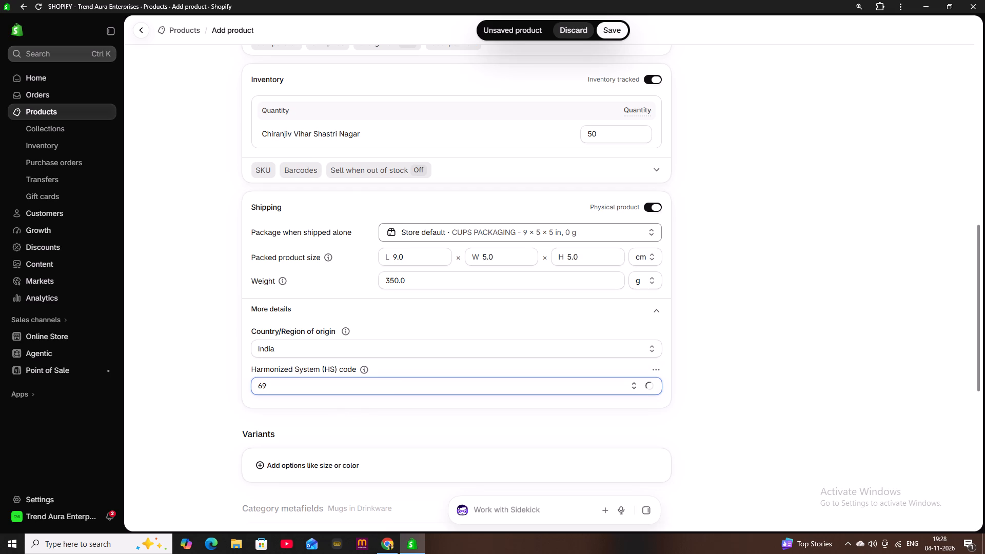
text(12)
click(318, 405)
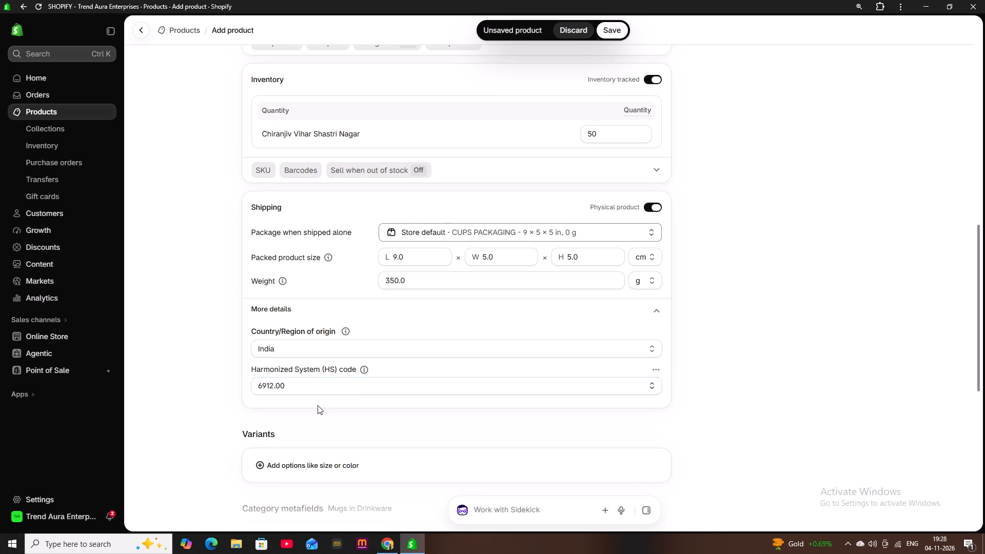
Review the completed form, save the Dream Big mug product and return to the product list.
scroll(602, 365, down, 2)
scroll(747, 373, down, 3)
scroll(646, 386, down, 1)
scroll(679, 369, up, 5)
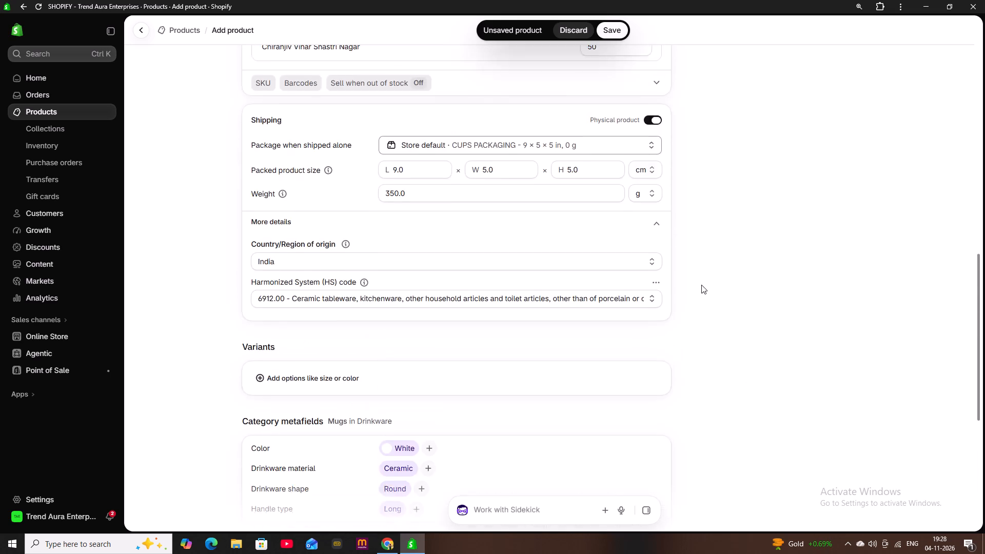
scroll(701, 285, up, 11)
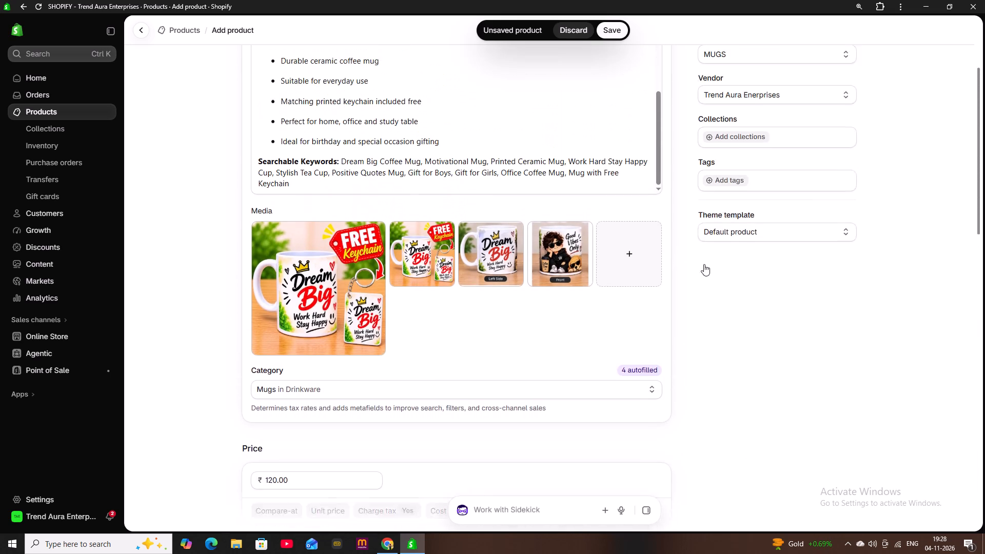
scroll(704, 264, up, 3)
click(617, 31)
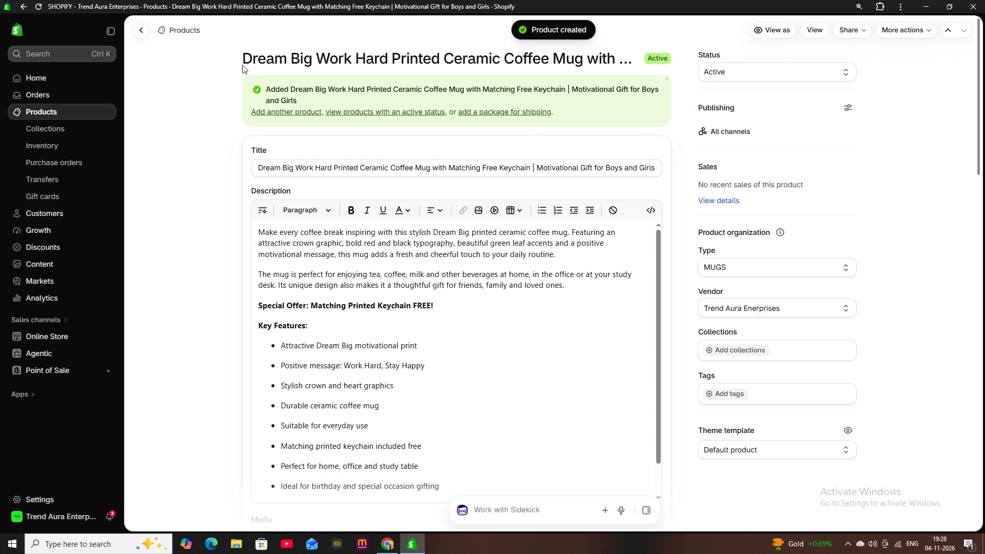
click(196, 30)
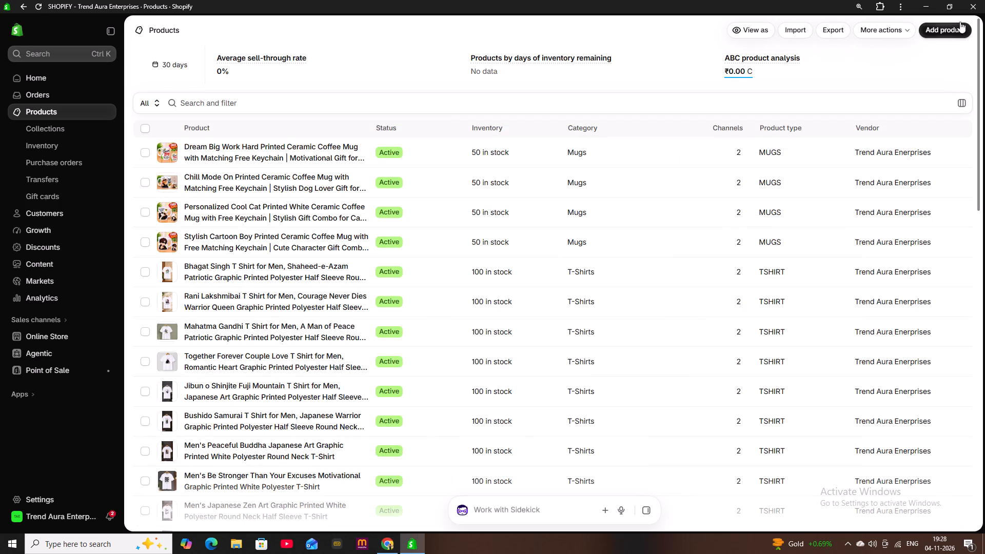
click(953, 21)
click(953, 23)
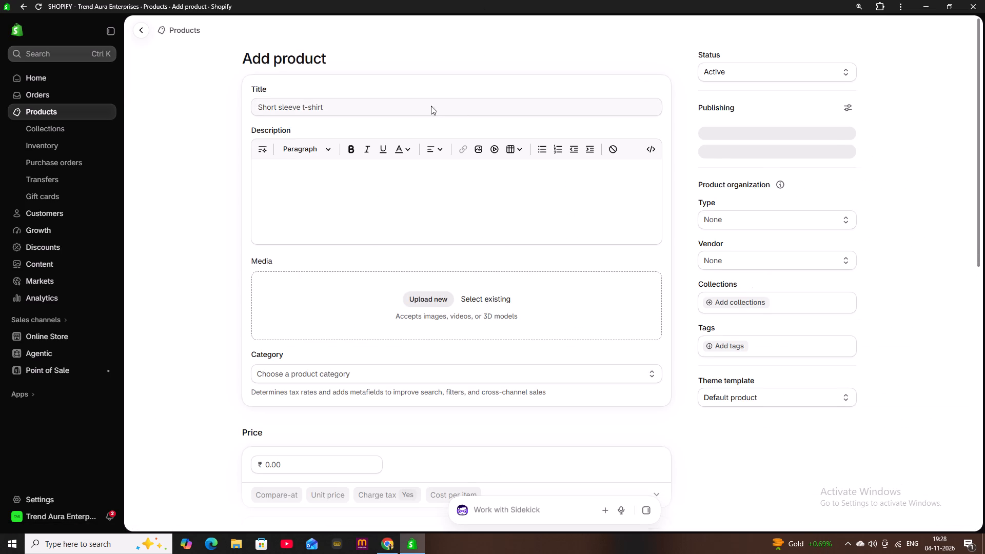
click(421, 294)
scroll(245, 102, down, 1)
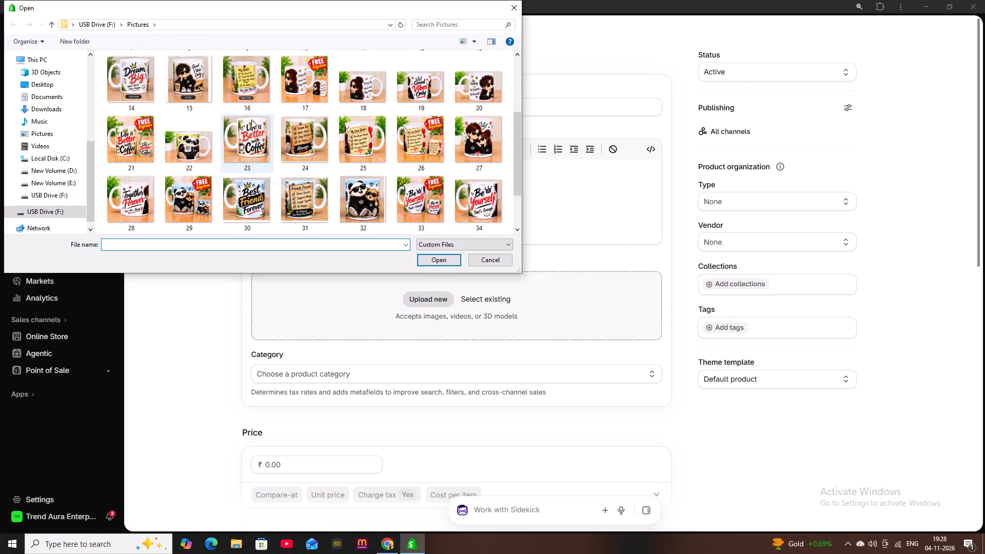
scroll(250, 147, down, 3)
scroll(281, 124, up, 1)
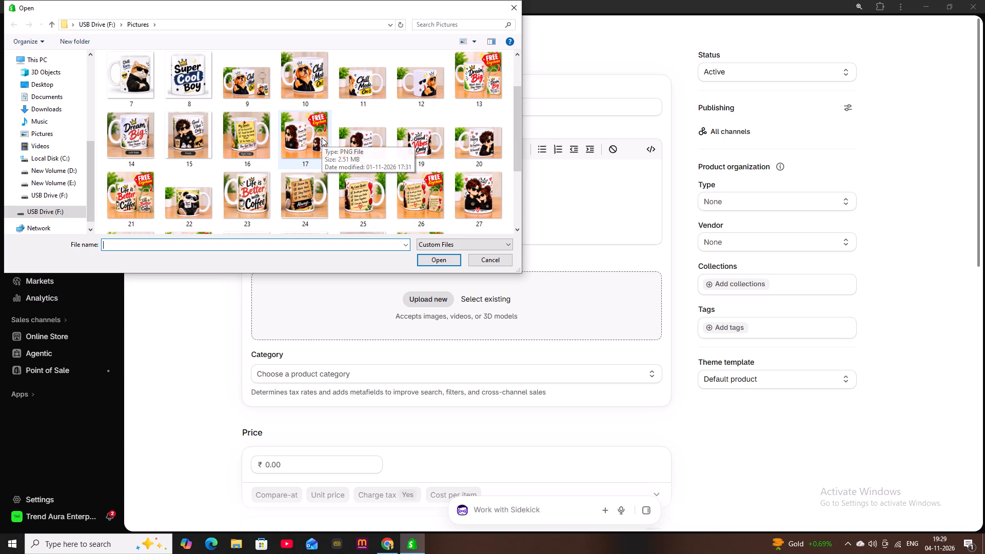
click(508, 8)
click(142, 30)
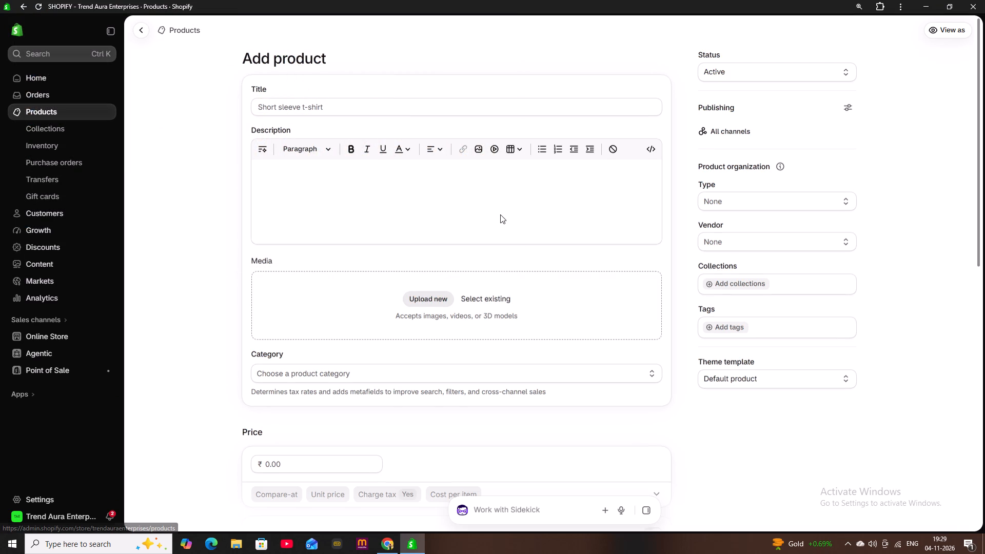
Reopen the Dream Big mug product, add the right-side mug image whose file name starts with 16 to its media, and save.
scroll(548, 245, down, 1)
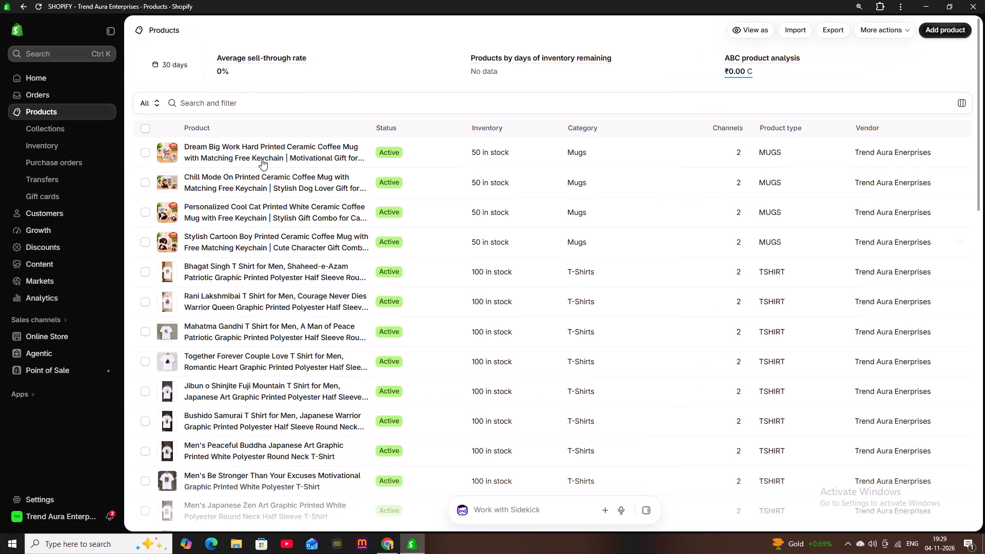
click(263, 144)
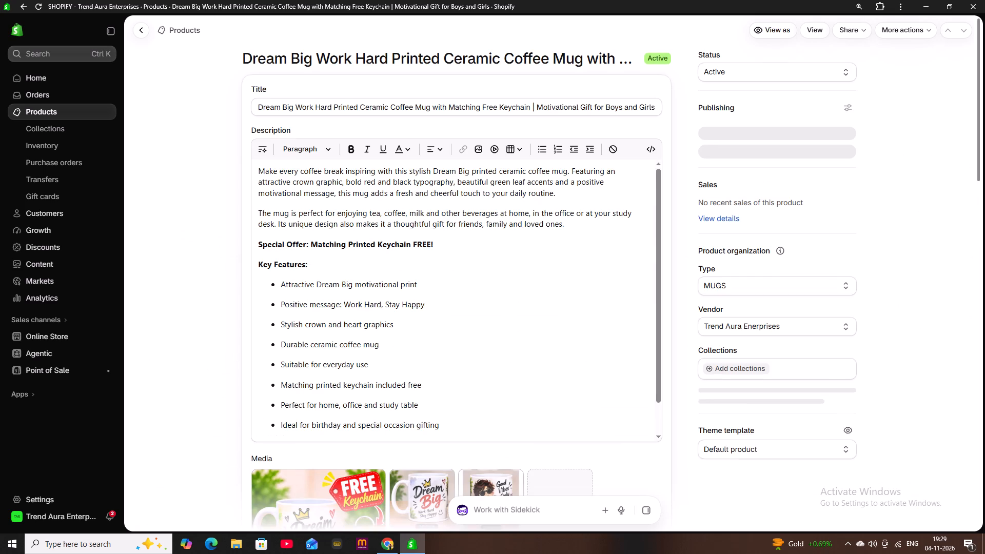
scroll(379, 303, down, 2)
scroll(558, 396, down, 2)
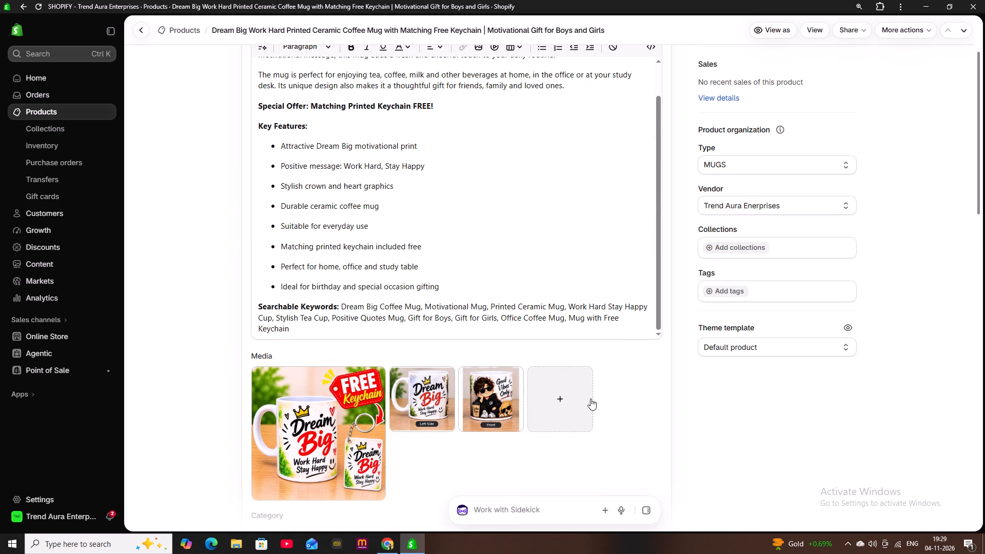
scroll(590, 399, down, 2)
click(559, 297)
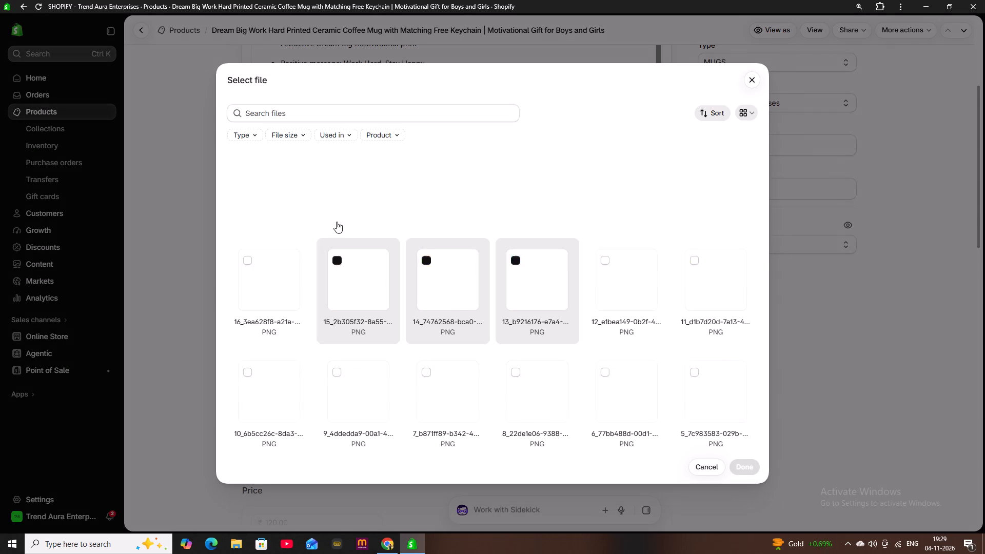
click(248, 259)
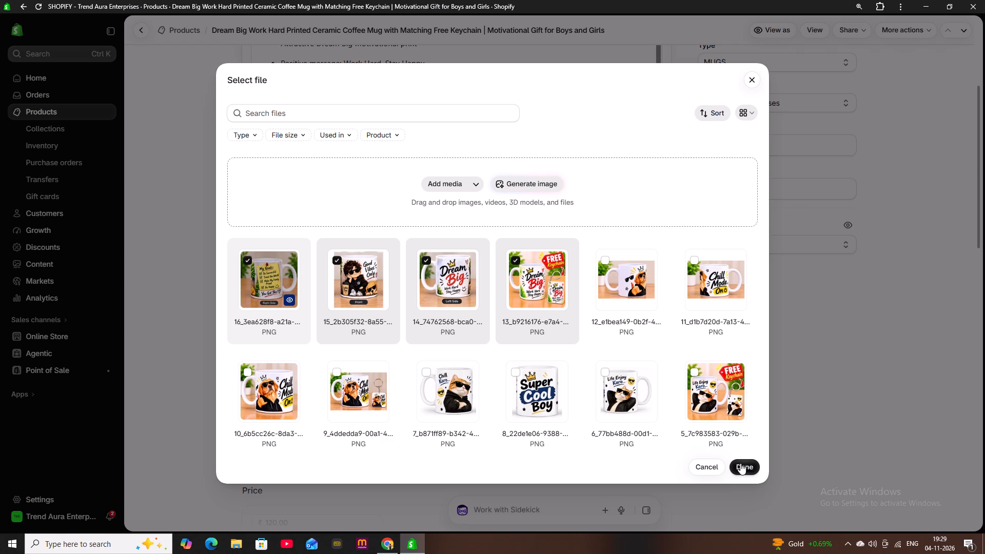
click(740, 463)
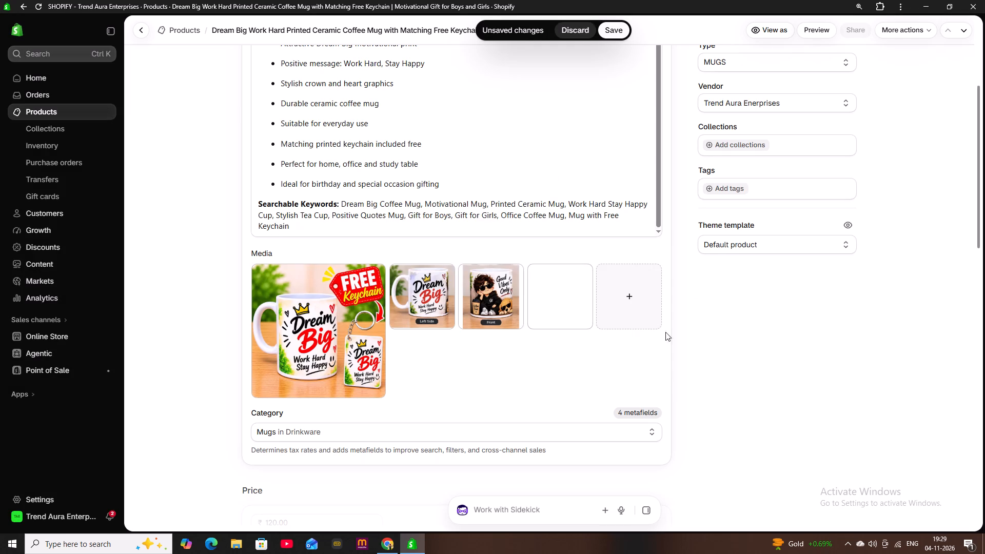
click(613, 31)
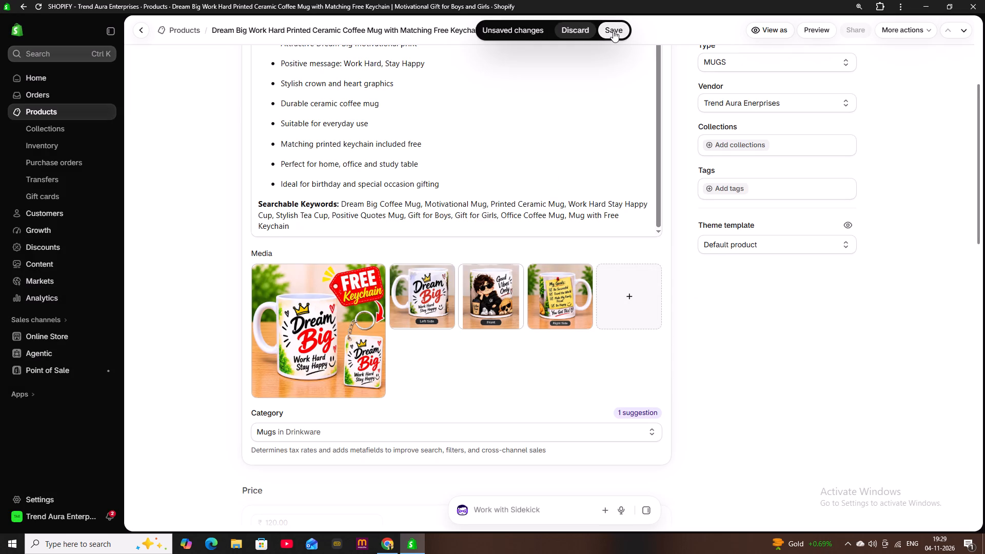
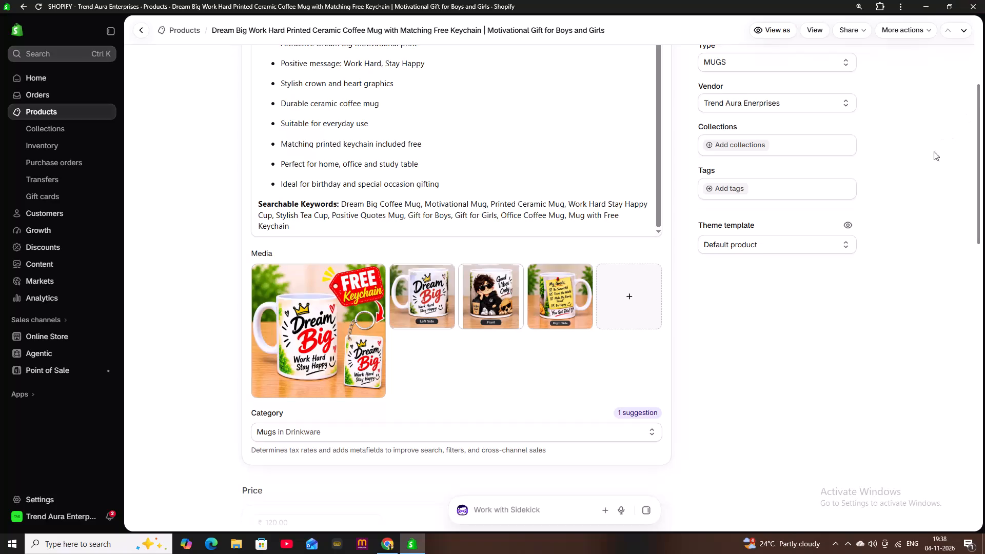
Return to the product list and start adding a new product.
scroll(853, 273, up, 2)
scroll(876, 218, up, 1)
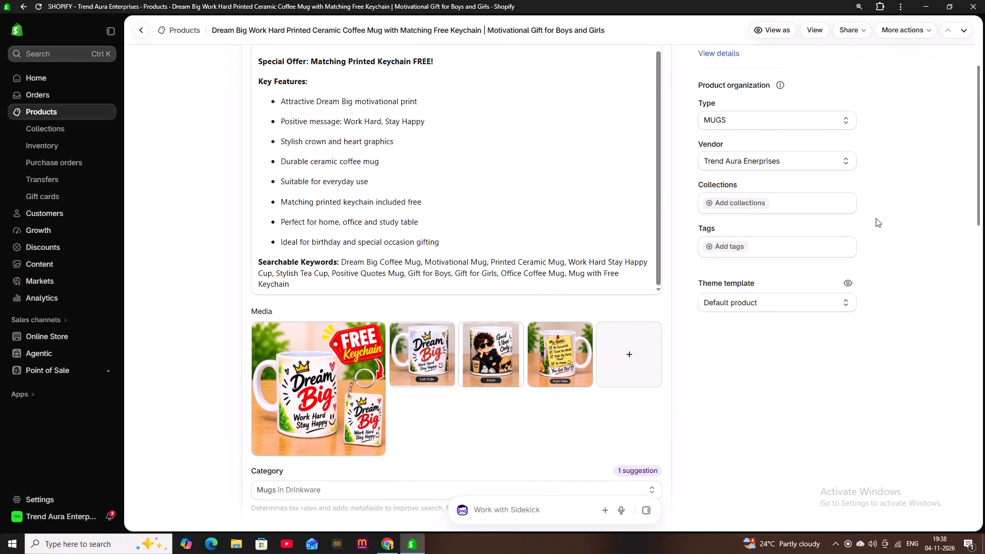
scroll(876, 218, up, 2)
click(176, 27)
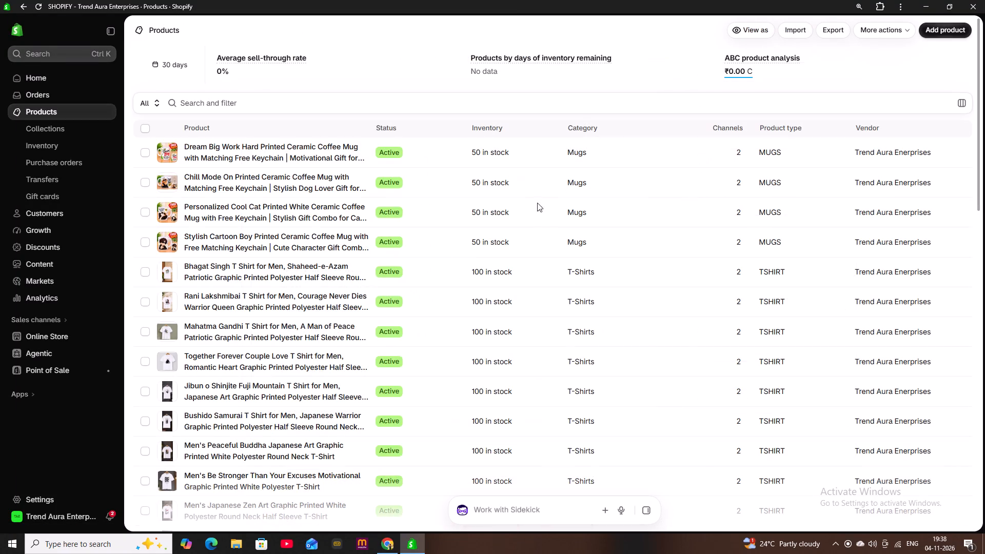
click(936, 31)
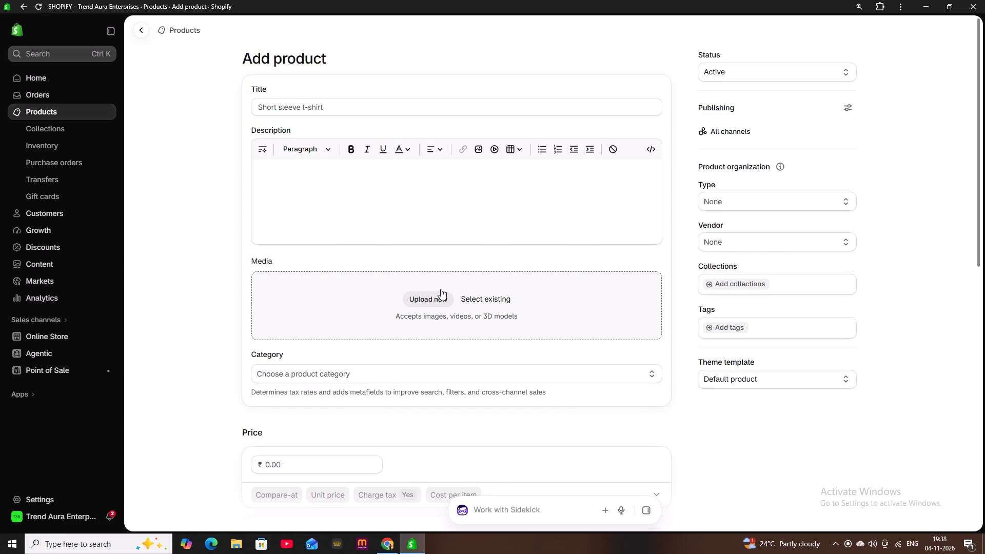
click(436, 303)
scroll(262, 115, down, 2)
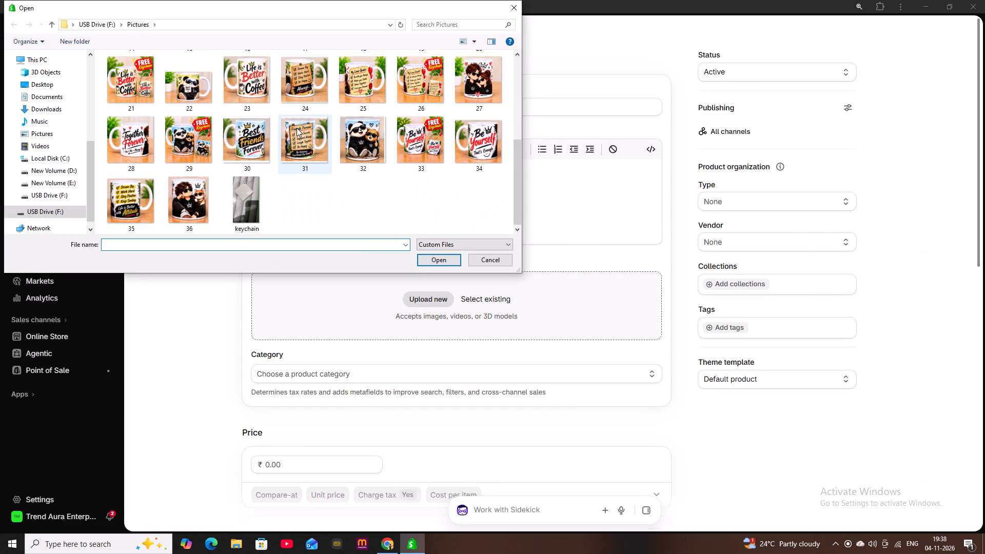
scroll(297, 128, up, 2)
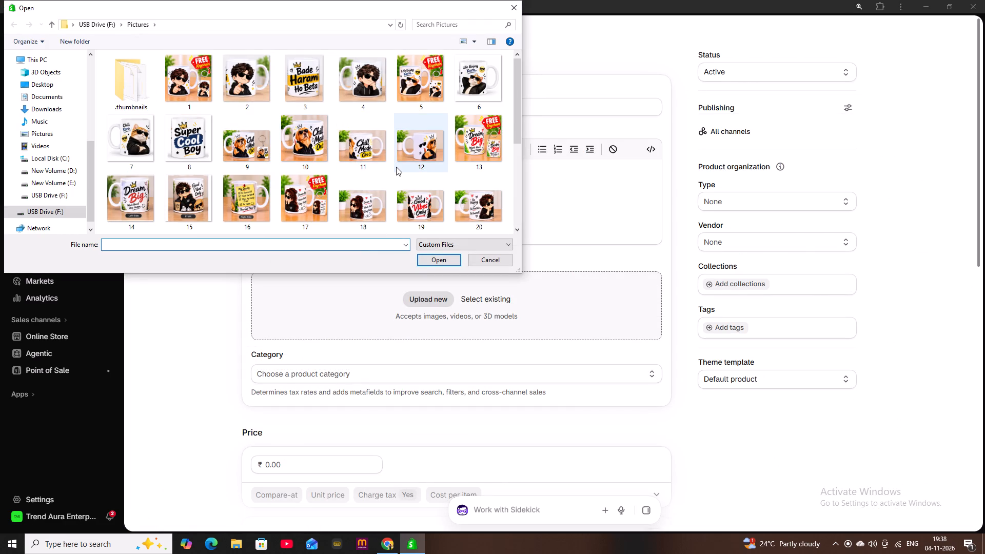
click(321, 204)
click(303, 217)
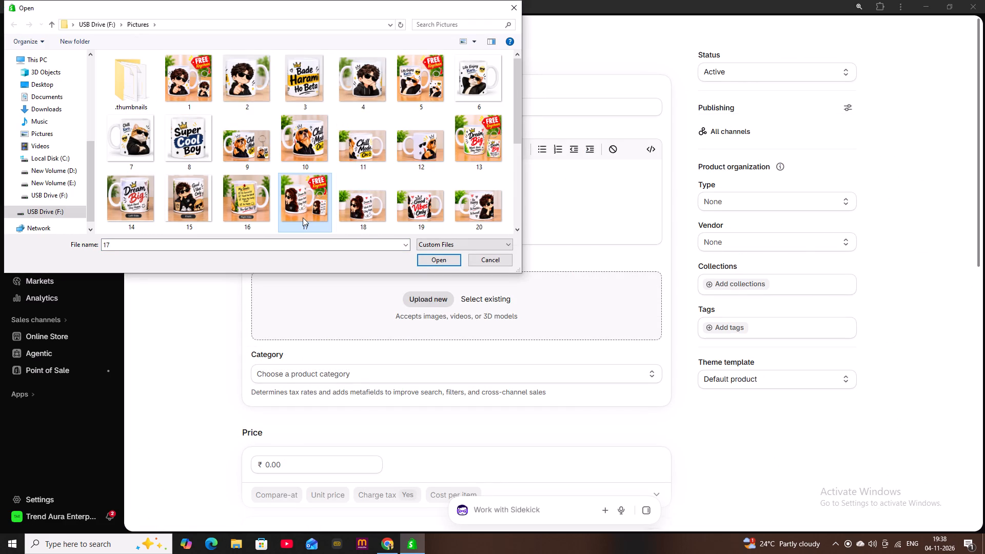
drag(277, 221, 361, 220)
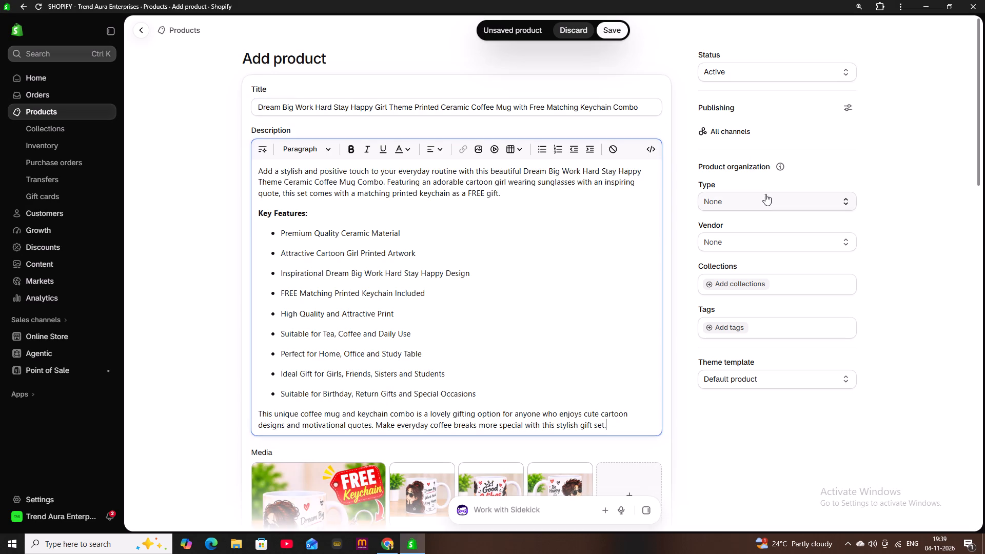
click(747, 227)
click(747, 241)
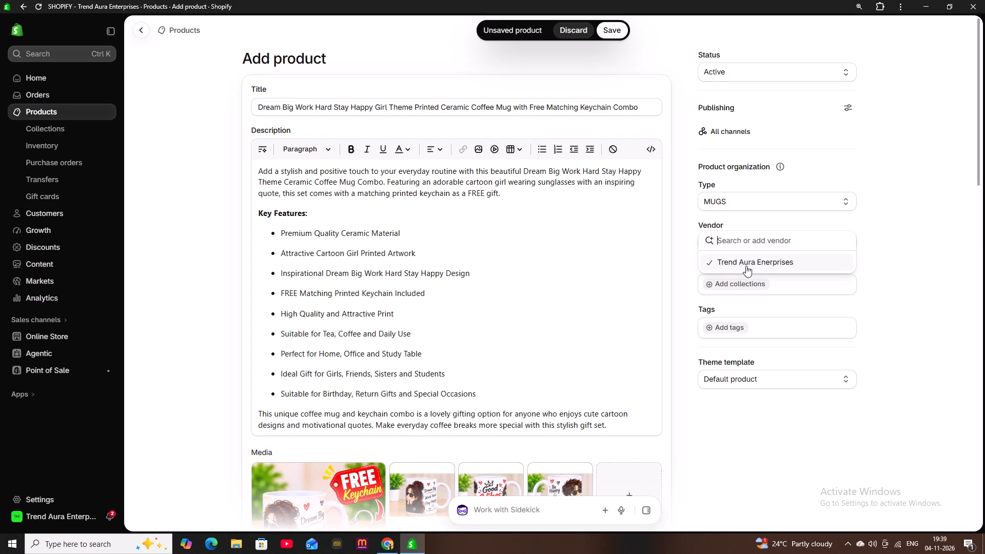
click(746, 266)
Set the product price to ₹120.
scroll(733, 253, down, 2)
scroll(480, 273, down, 2)
scroll(533, 275, down, 2)
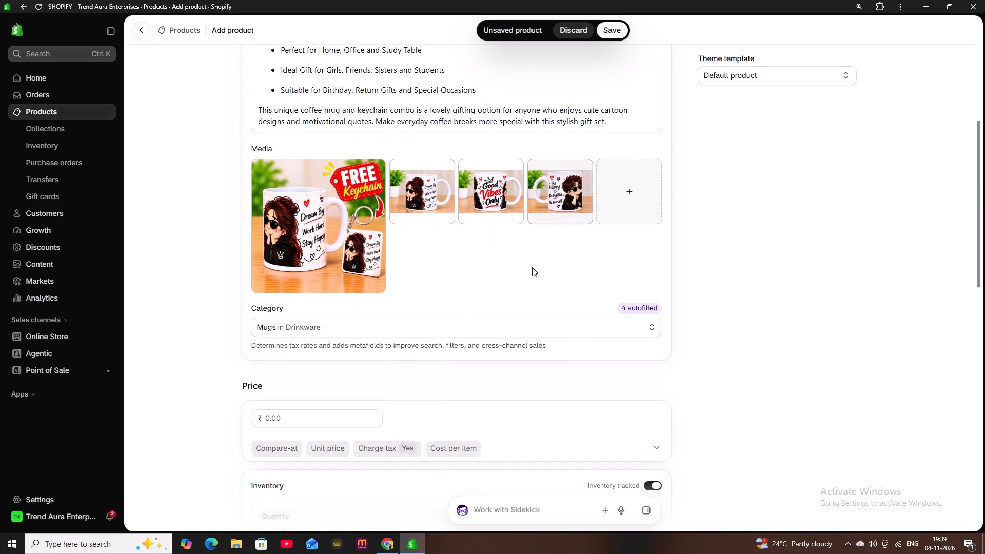
scroll(532, 267, down, 3)
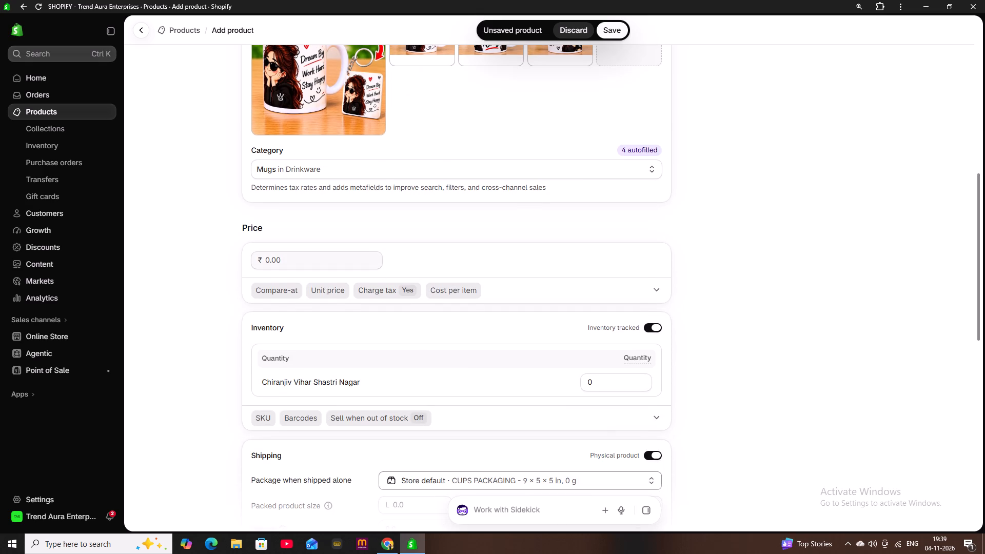
click(333, 263)
key(1)
text(20)
Set the inventory quantity to 50.
scroll(257, 368, down, 3)
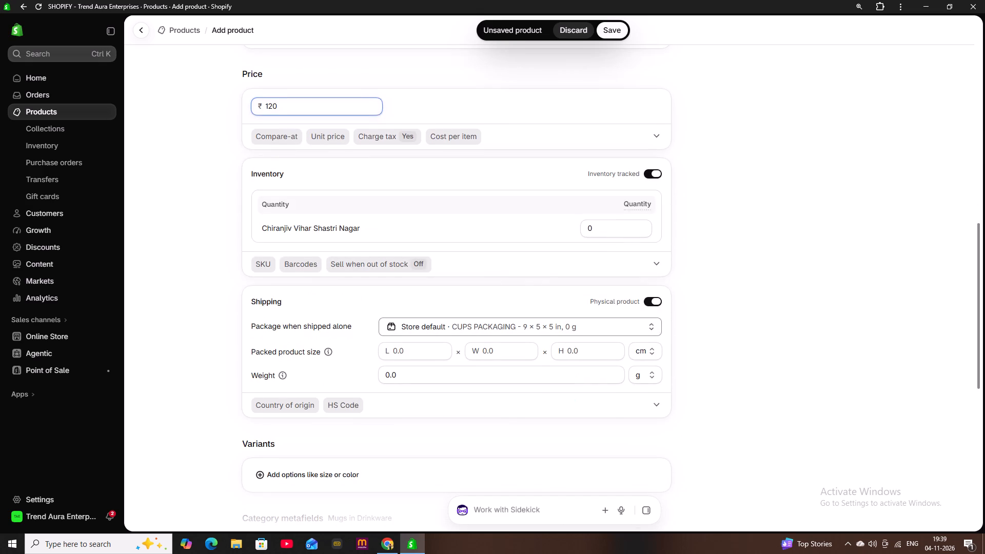
click(630, 230)
key(5)
key(0)
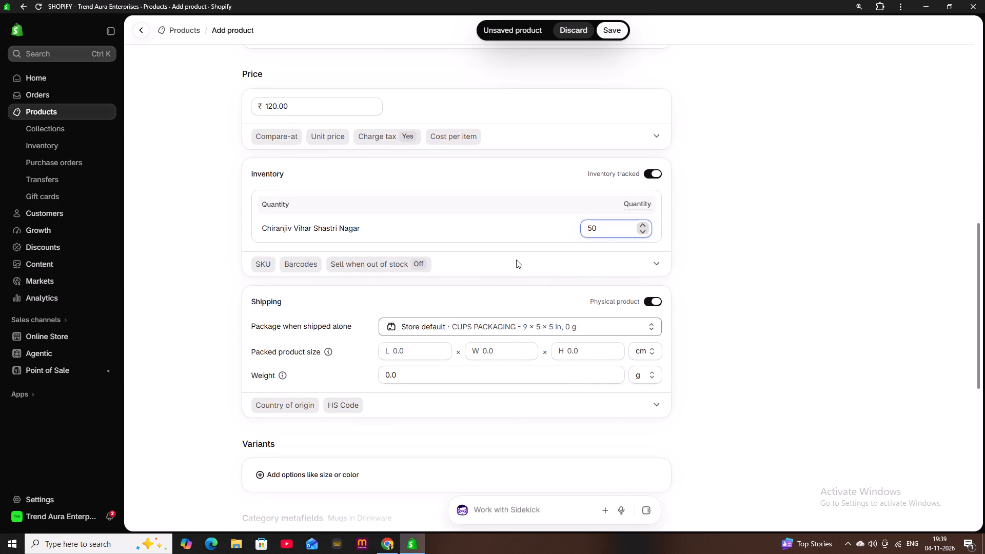
Set the packed product size to length 9, width 5 and height 5.
click(429, 357)
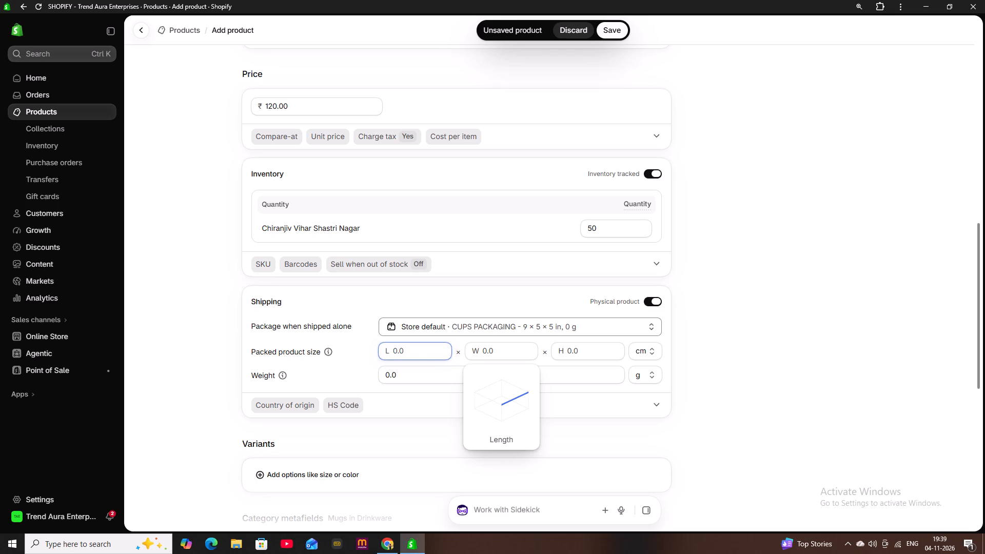
key(9)
click(521, 355)
key(5)
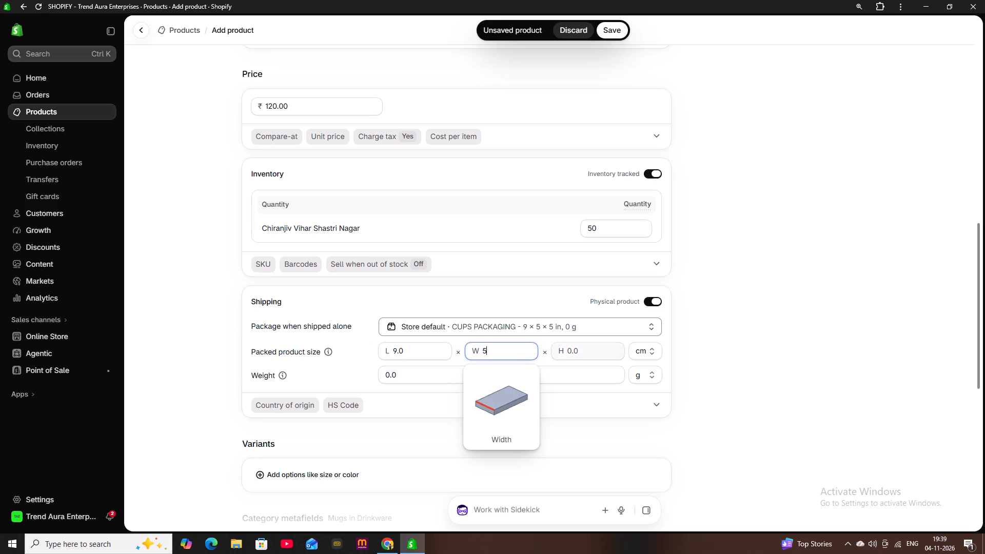
click(597, 350)
key(5)
Set the product weight to 350 g.
click(448, 381)
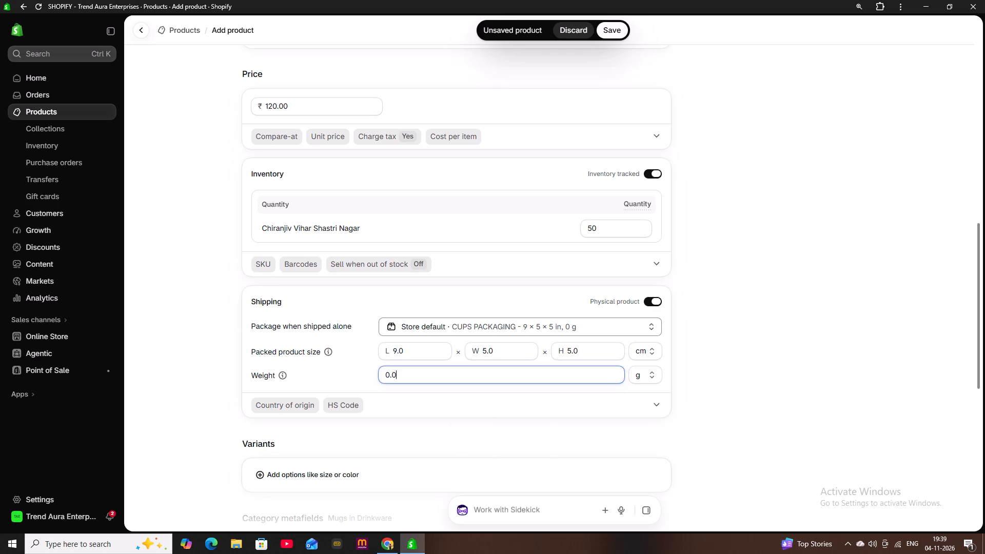
key(BackSpace)
key(BackSpace)
key(BackSpace)
text(350)
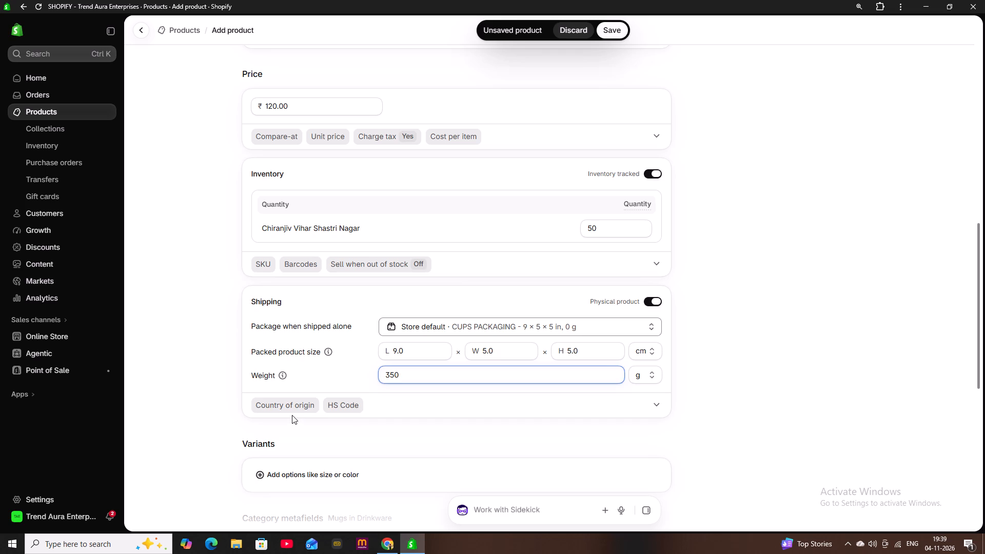
Set the country of origin to India in the shipping details.
click(291, 414)
click(294, 408)
scroll(324, 413, down, 2)
click(328, 342)
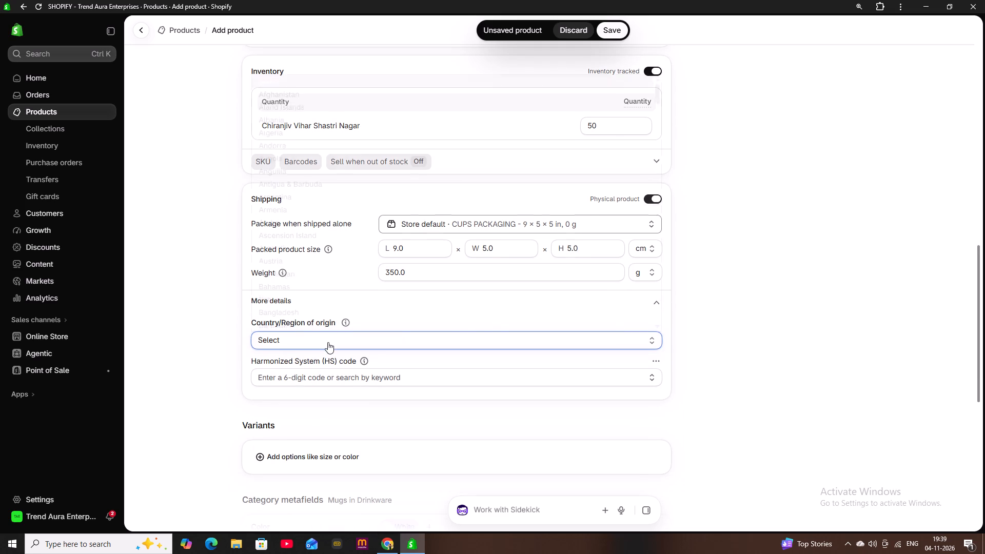
scroll(270, 289, down, 9)
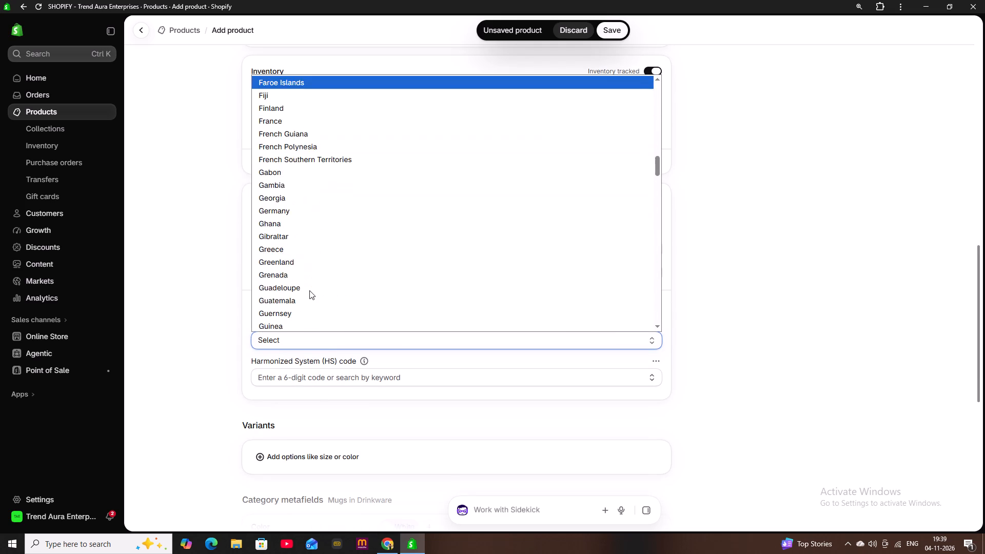
scroll(309, 290, down, 2)
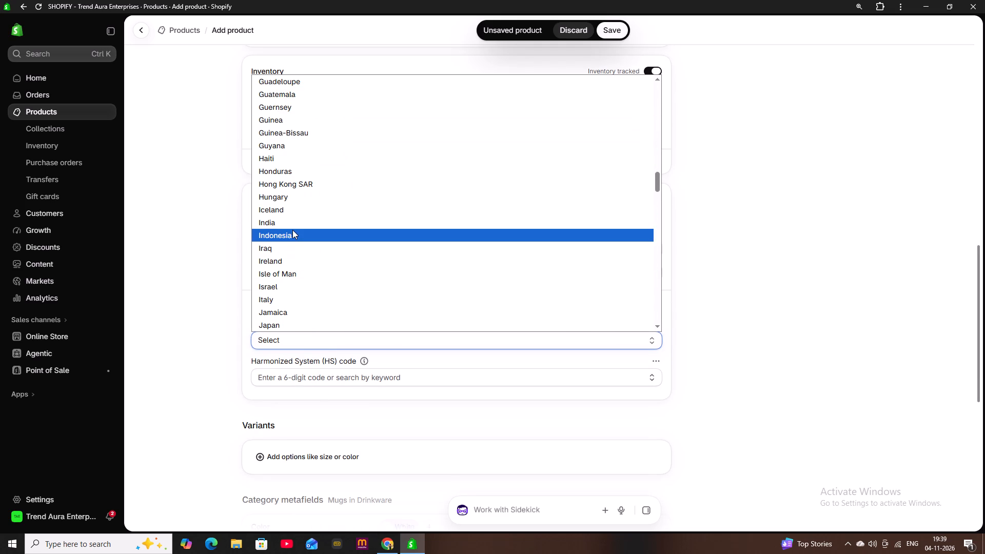
click(293, 227)
Set the Harmonized System code to 6912.00, ceramic tableware and kitchenware.
click(304, 385)
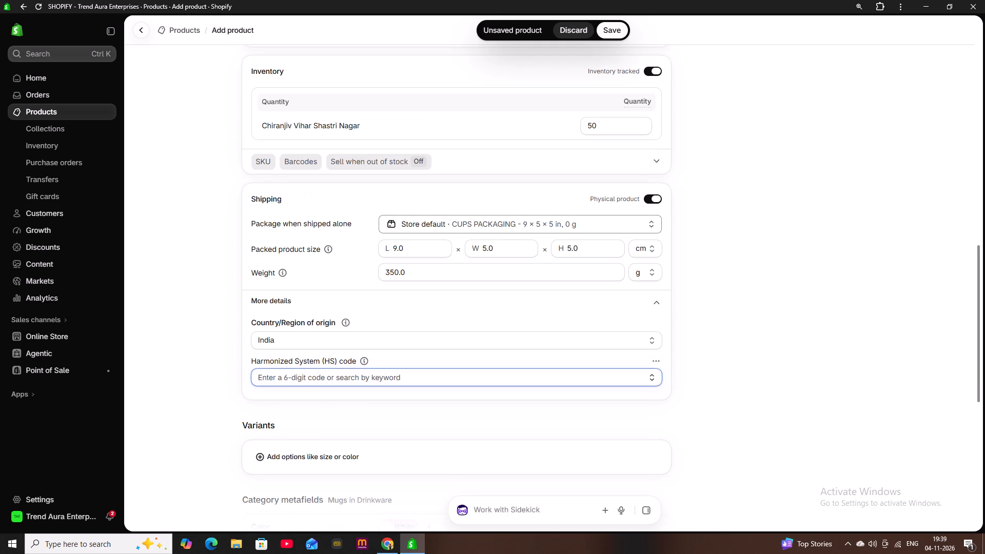
text(6912)
click(336, 403)
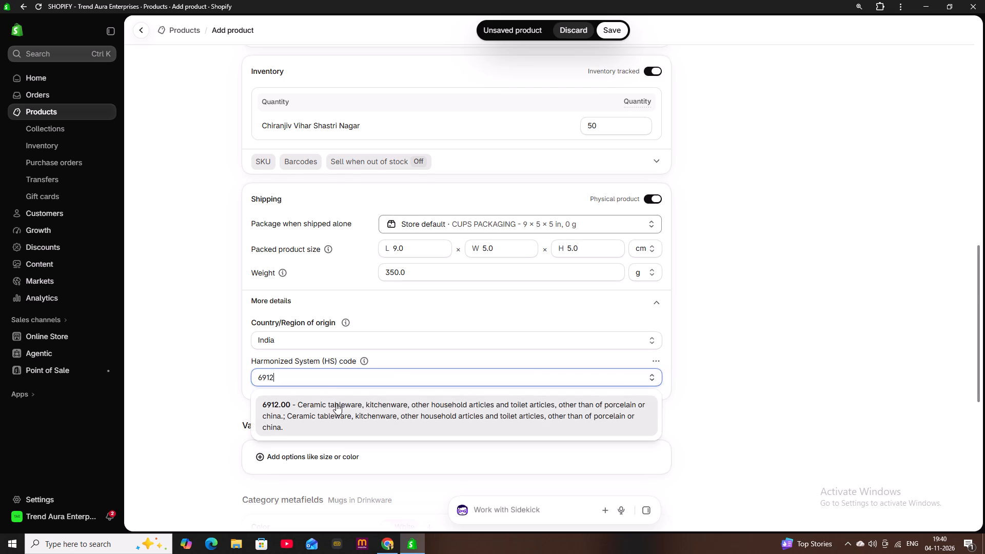
Review the filled-in listing, from the category metafields back through shipping, inventory and price to the title and description.
scroll(357, 402, down, 4)
scroll(573, 361, down, 1)
scroll(612, 355, up, 1)
scroll(729, 373, down, 2)
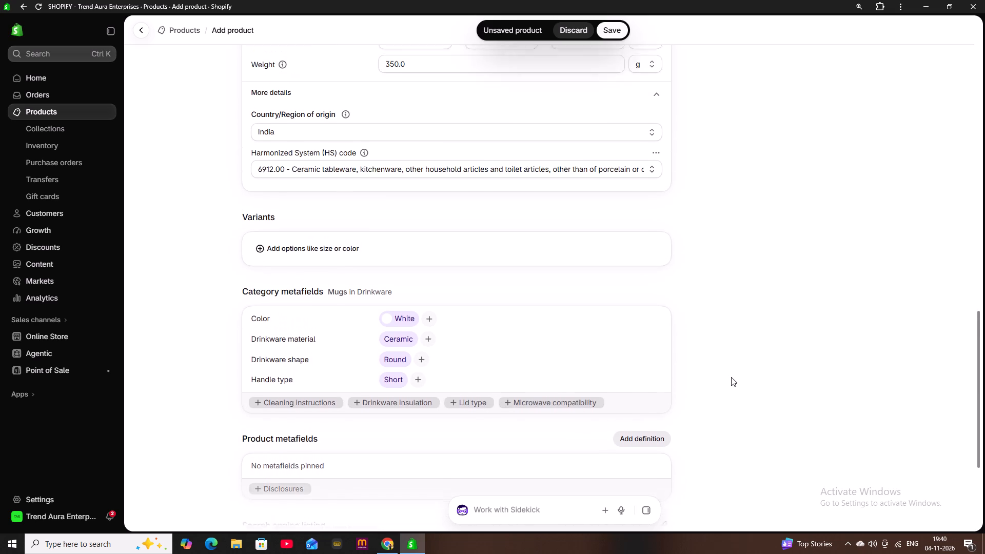
scroll(731, 377, down, 4)
scroll(731, 377, up, 8)
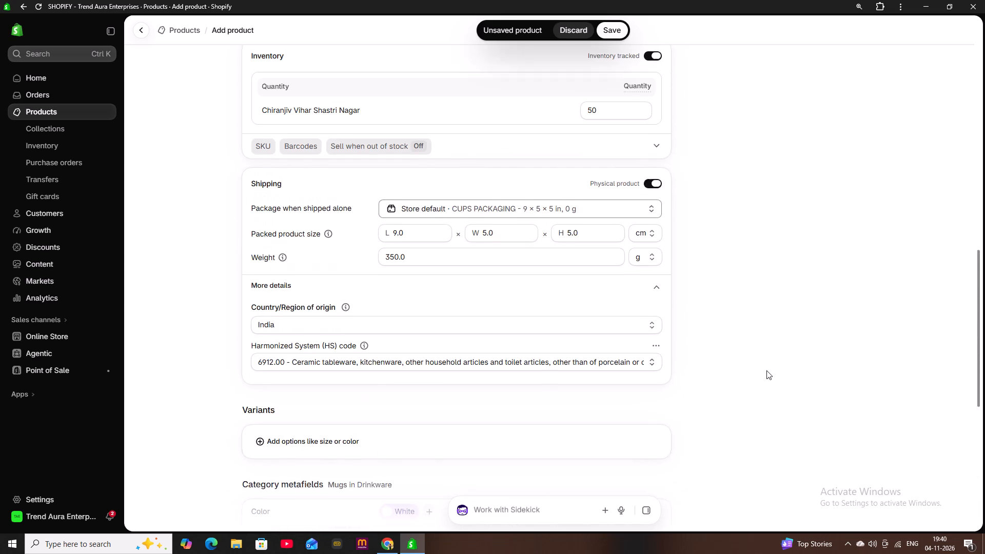
scroll(772, 388, up, 5)
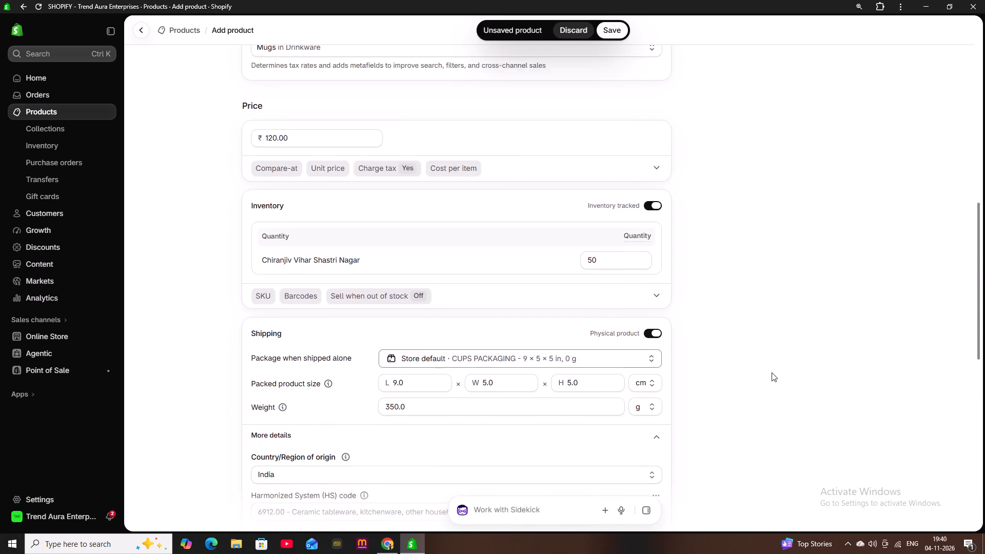
scroll(778, 350, up, 10)
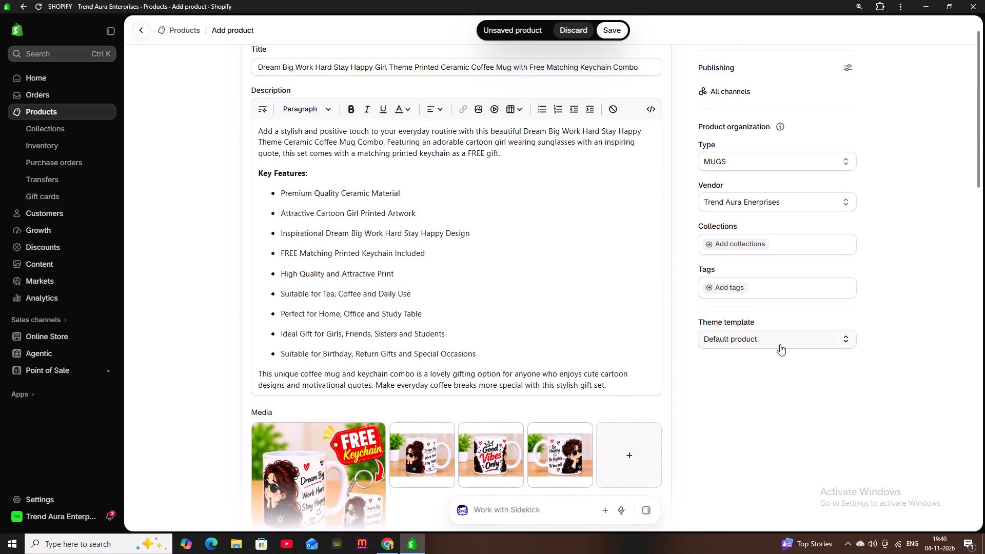
scroll(790, 284, up, 3)
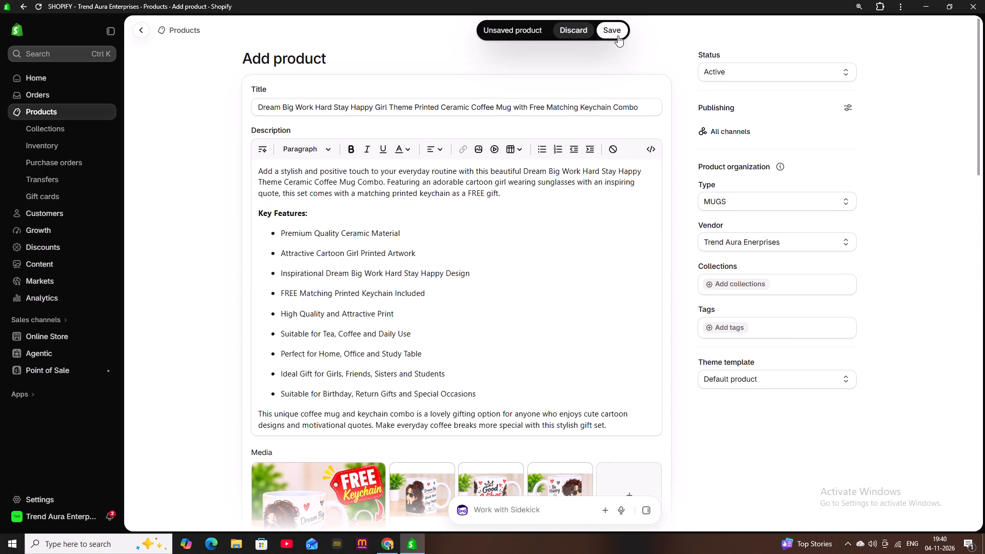
Save the Dream Big Work Hard Stay Happy girl-theme mug product.
click(618, 35)
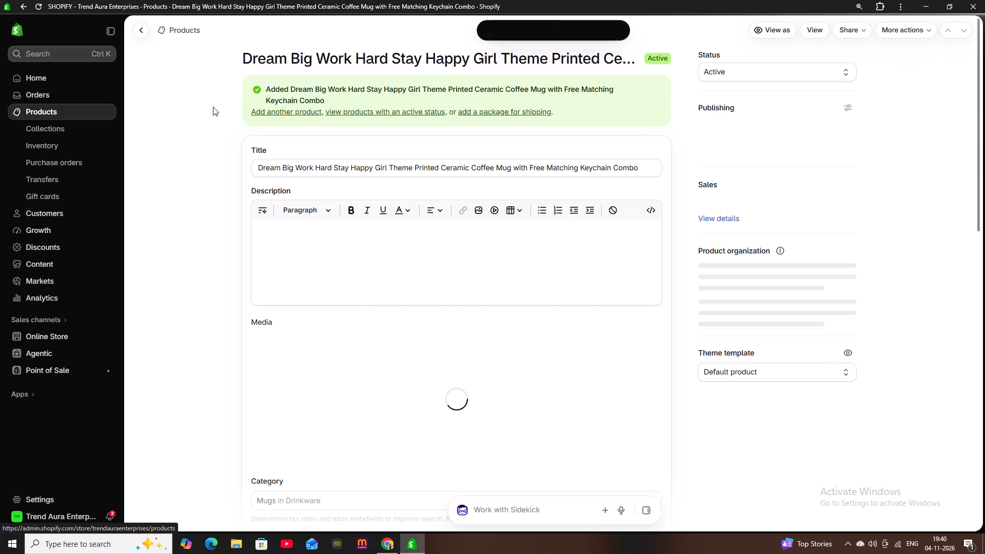
Return to the products list and start a new product.
click(198, 36)
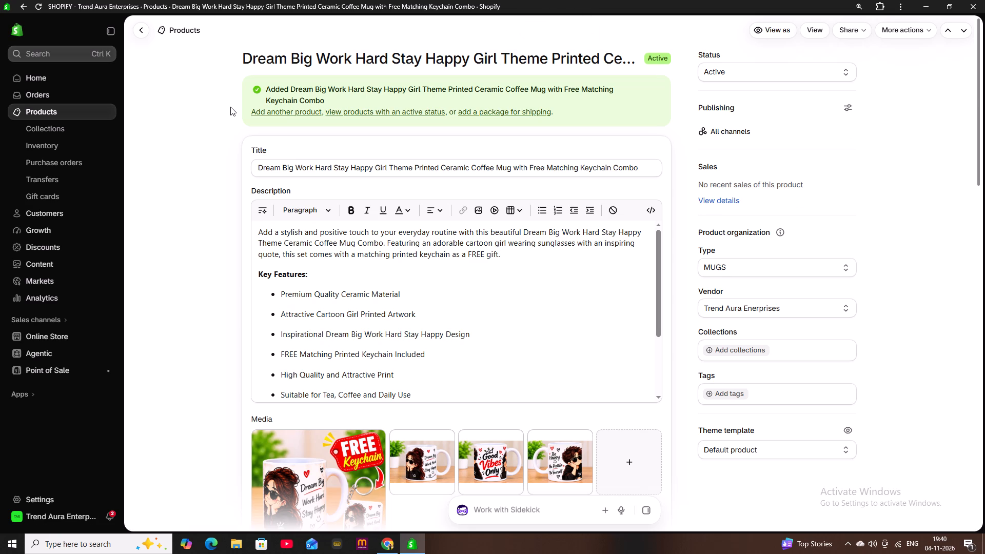
click(195, 29)
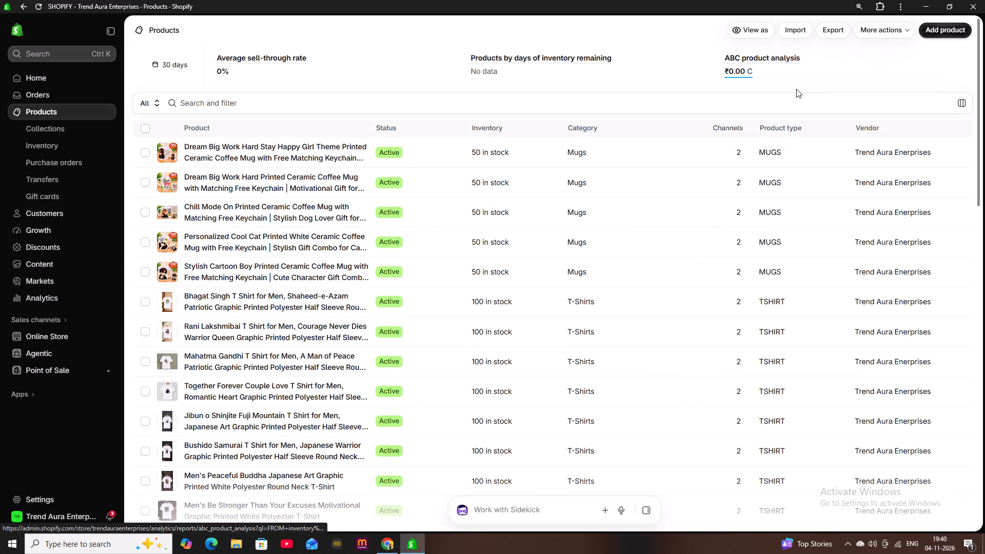
click(959, 26)
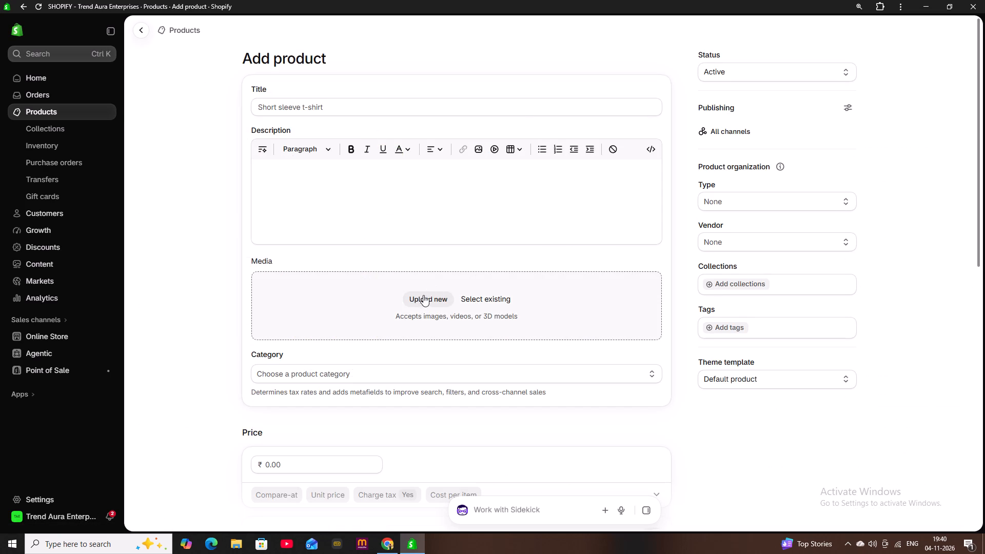
click(422, 296)
scroll(377, 194, down, 4)
scroll(381, 184, up, 3)
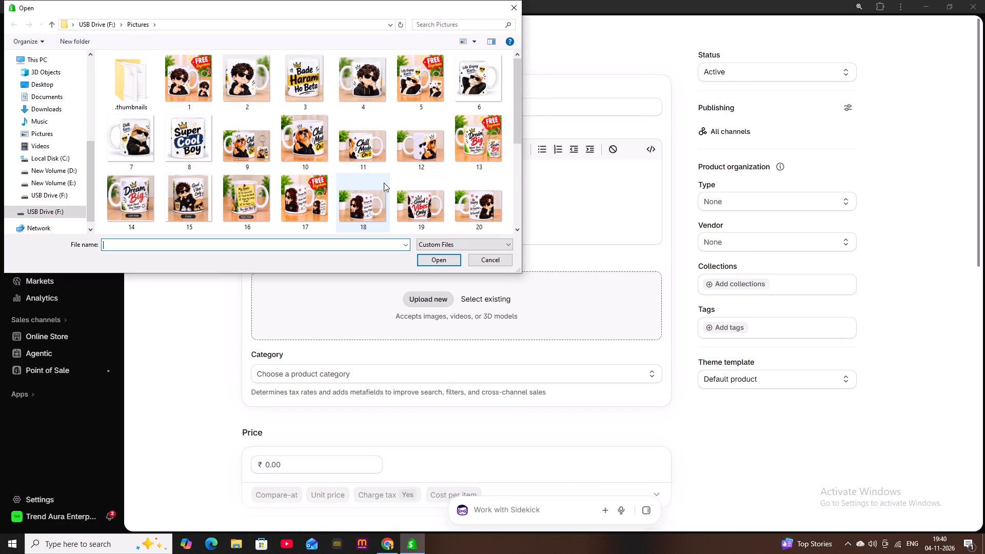
scroll(417, 183, down, 1)
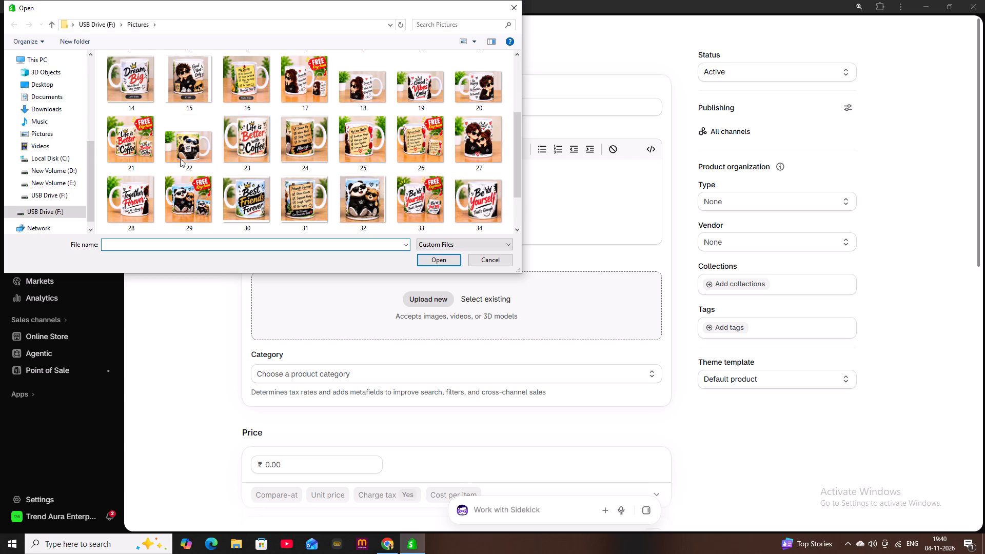
drag(98, 159, 298, 154)
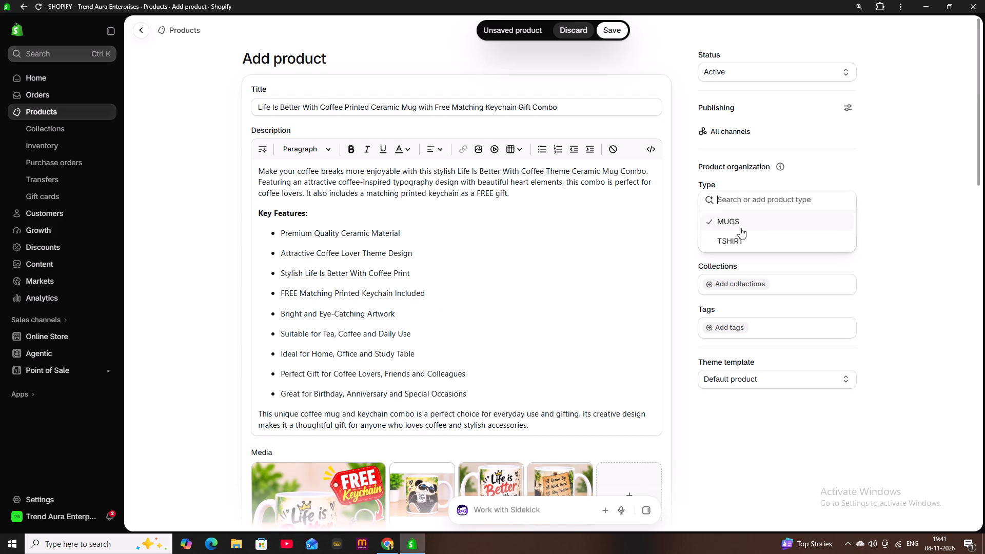
click(739, 226)
click(734, 239)
click(733, 263)
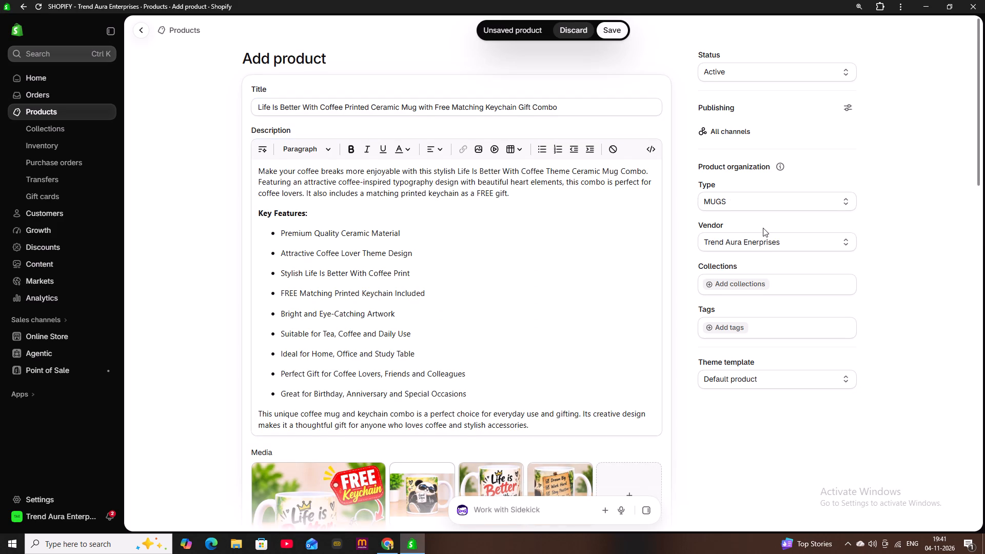
Set the product price to ₹120.
scroll(763, 228, down, 4)
scroll(647, 247, down, 3)
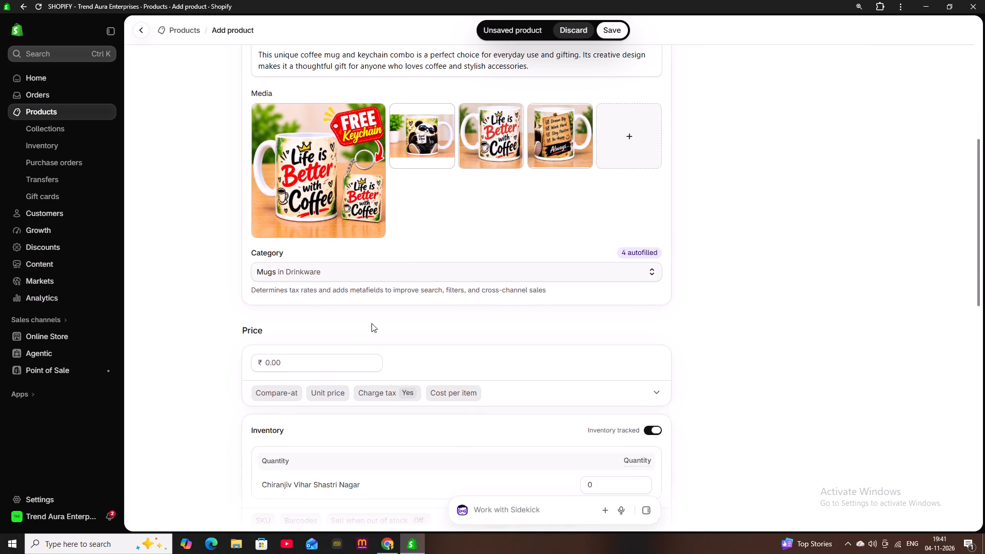
click(280, 377)
click(288, 365)
text(120)
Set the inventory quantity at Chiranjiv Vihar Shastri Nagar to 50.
scroll(682, 292, down, 3)
scroll(782, 327, down, 1)
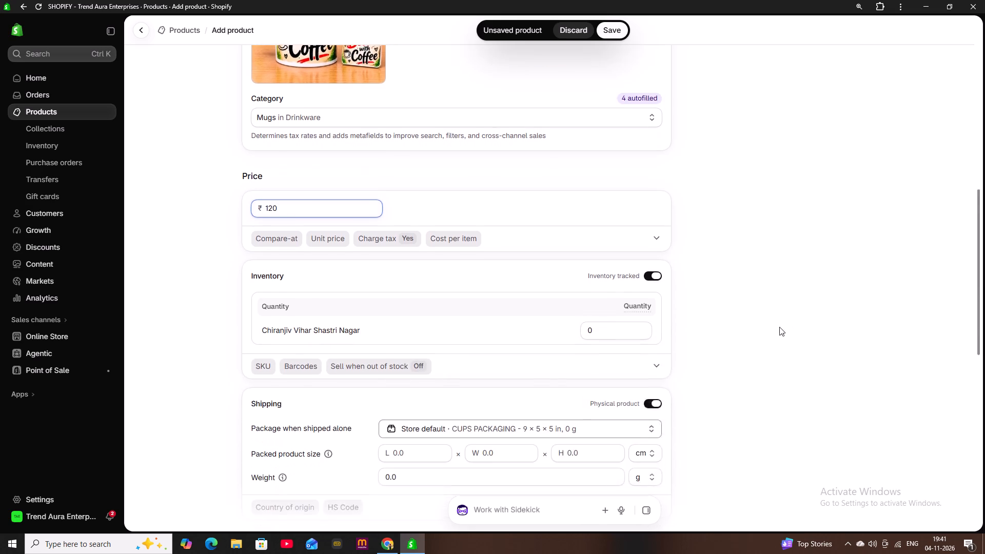
click(617, 281)
text(50)
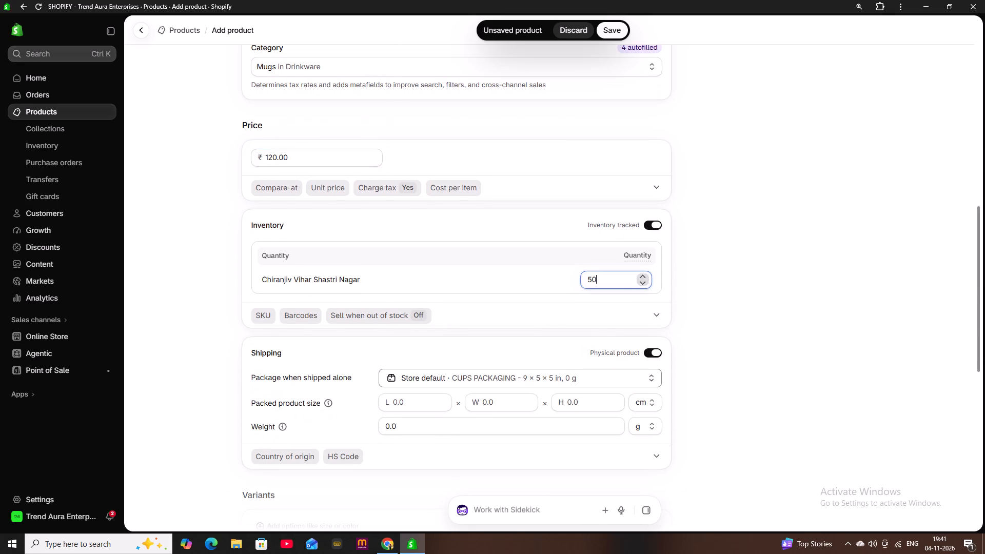
Set the packed product size to 9 × 5 × 5 cm for shipping.
click(429, 409)
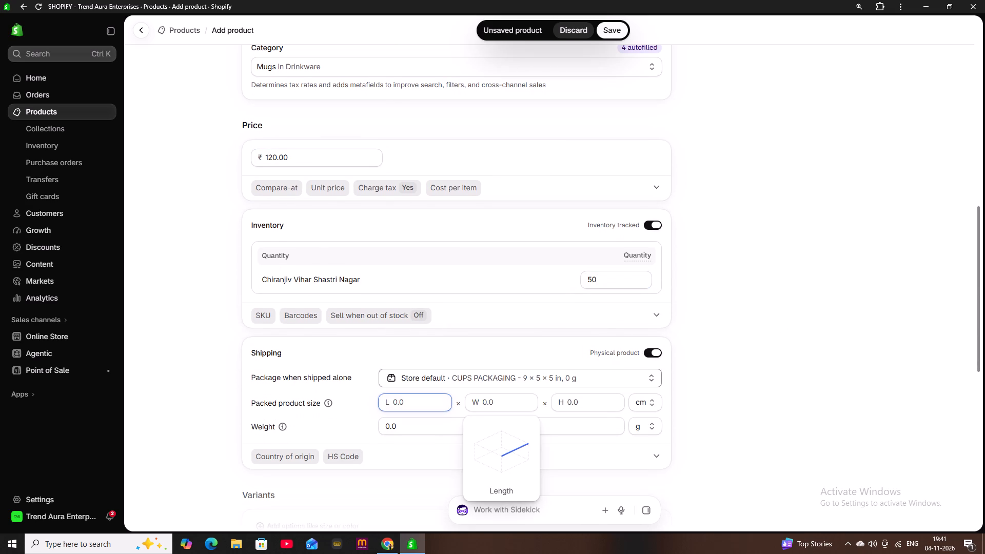
key(9)
click(495, 403)
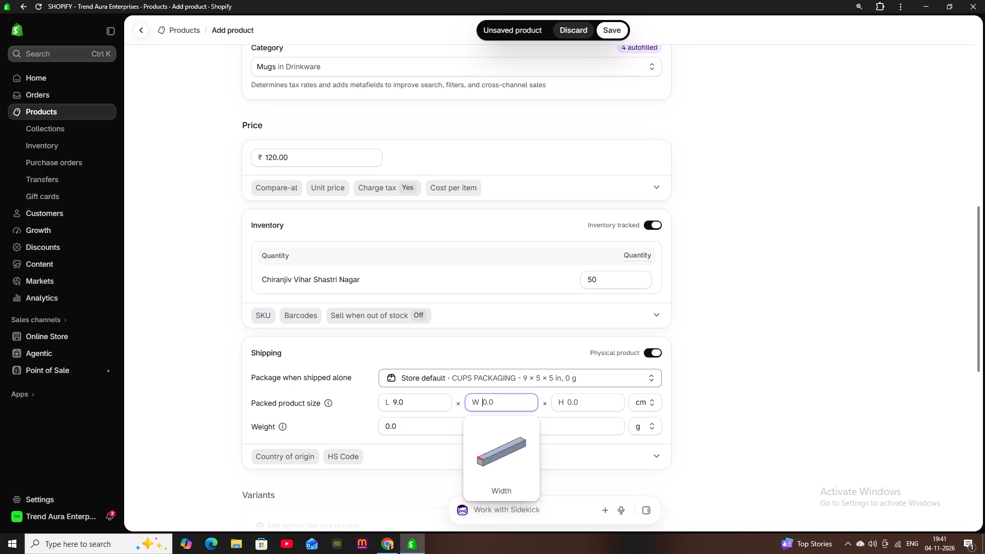
key(5)
click(579, 401)
key(5)
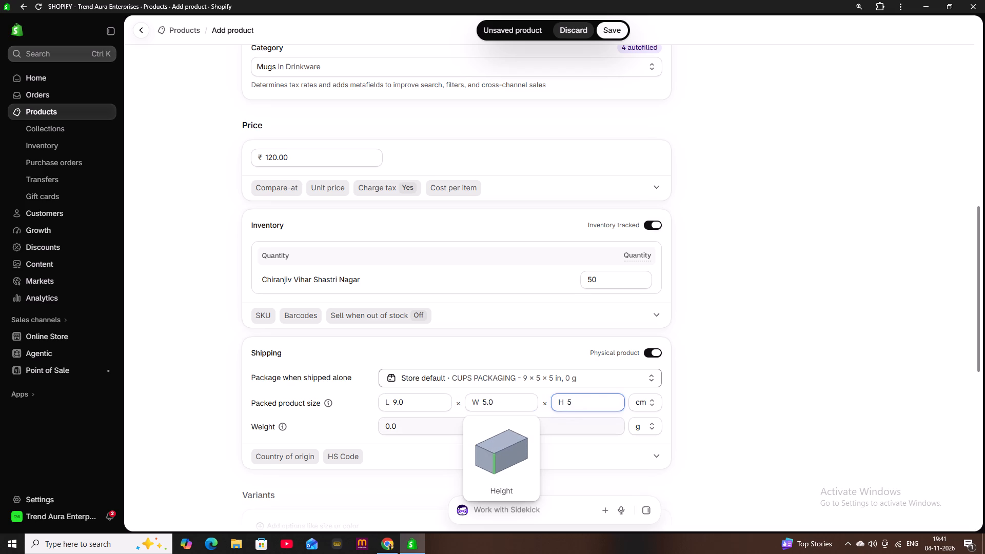
Set the product's shipping weight to 350 g.
click(561, 431)
key(BackSpace)
key(BackSpace)
key(BackSpace)
key(BackSpace)
key(BackSpace)
key(BackSpace)
key(BackSpace)
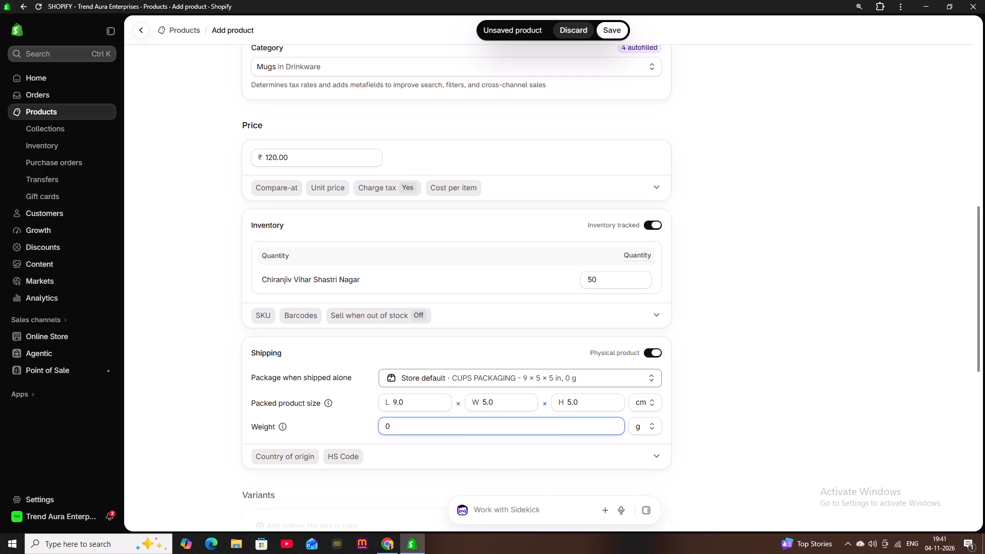
key(3)
text(50)
Set the country of origin to India in the additional shipping details.
scroll(567, 476, down, 1)
click(313, 412)
scroll(397, 403, down, 2)
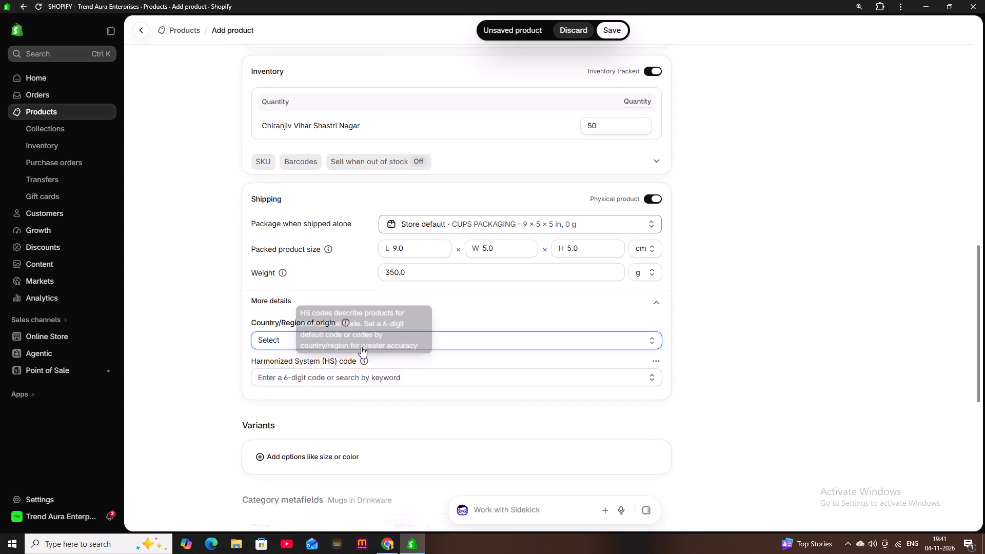
click(362, 340)
scroll(354, 241, down, 9)
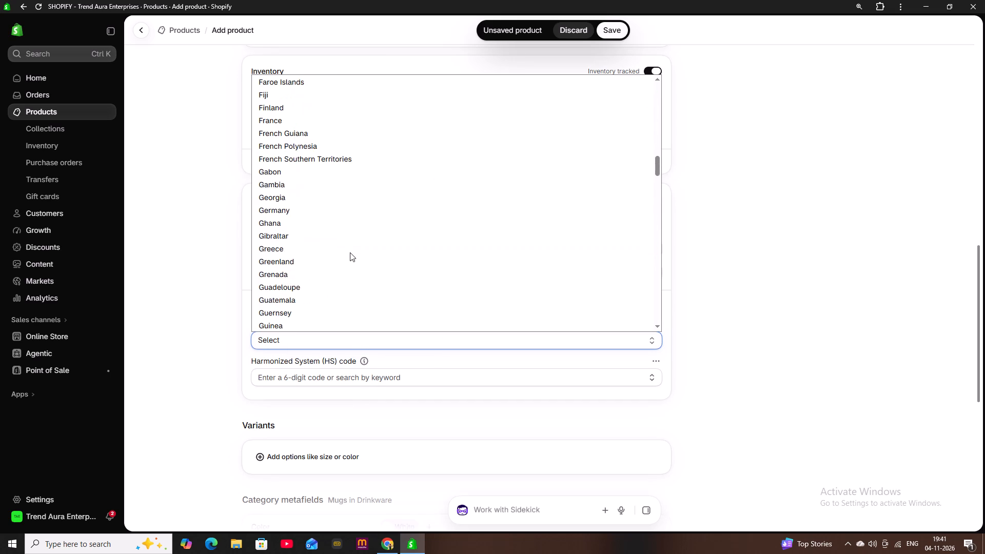
scroll(350, 252, down, 2)
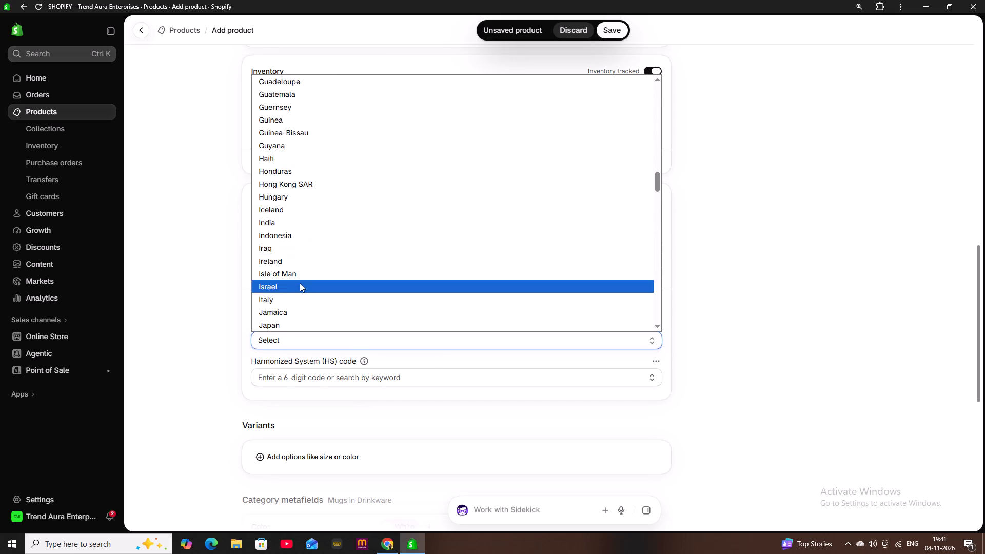
click(310, 226)
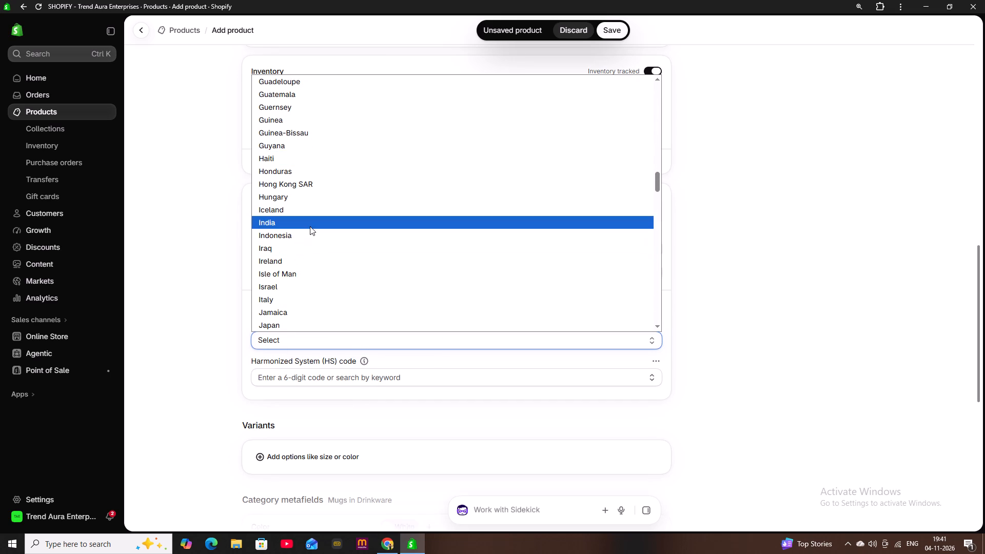
Search for HS code 6912 and assign 6912.00 to the product.
click(322, 368)
click(322, 375)
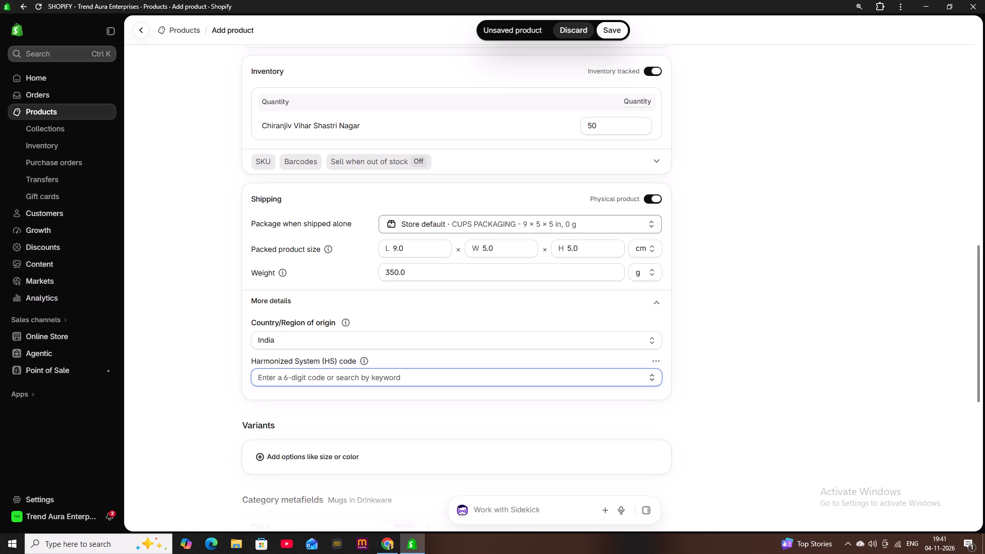
text(6912)
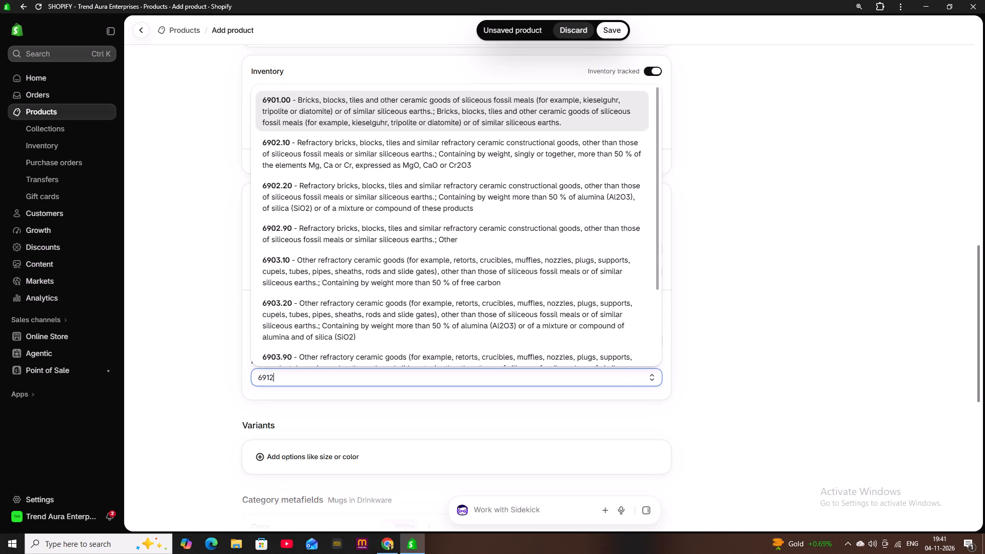
click(284, 418)
Review the completed Life Is Better With Coffee mug listing and save the product.
scroll(823, 306, down, 2)
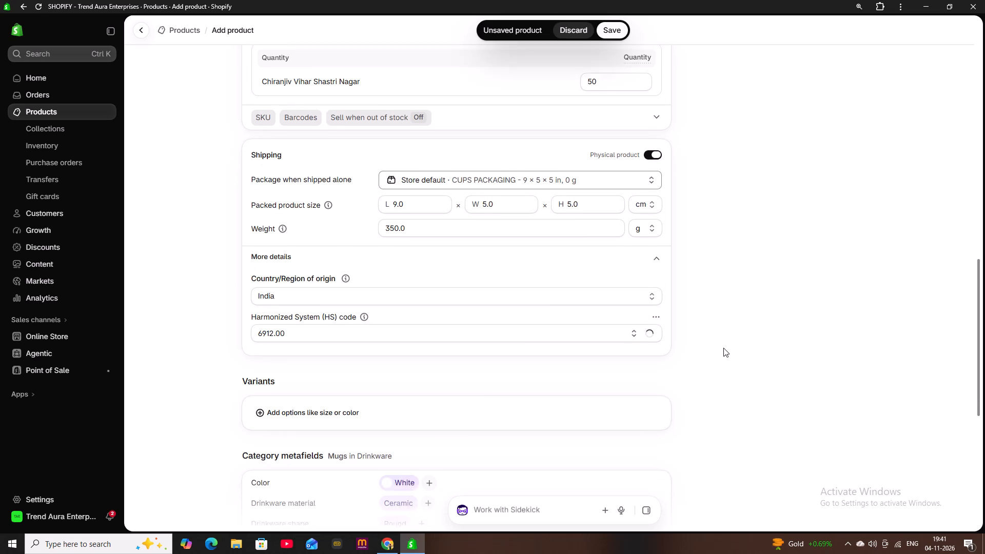
scroll(703, 352, down, 2)
scroll(713, 352, up, 2)
scroll(715, 357, down, 4)
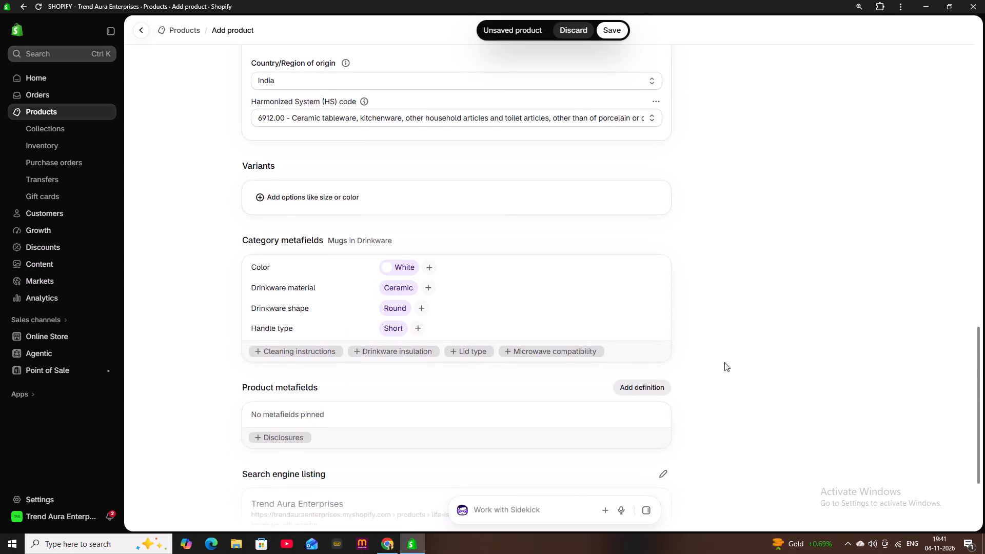
scroll(724, 362, down, 2)
scroll(733, 360, up, 14)
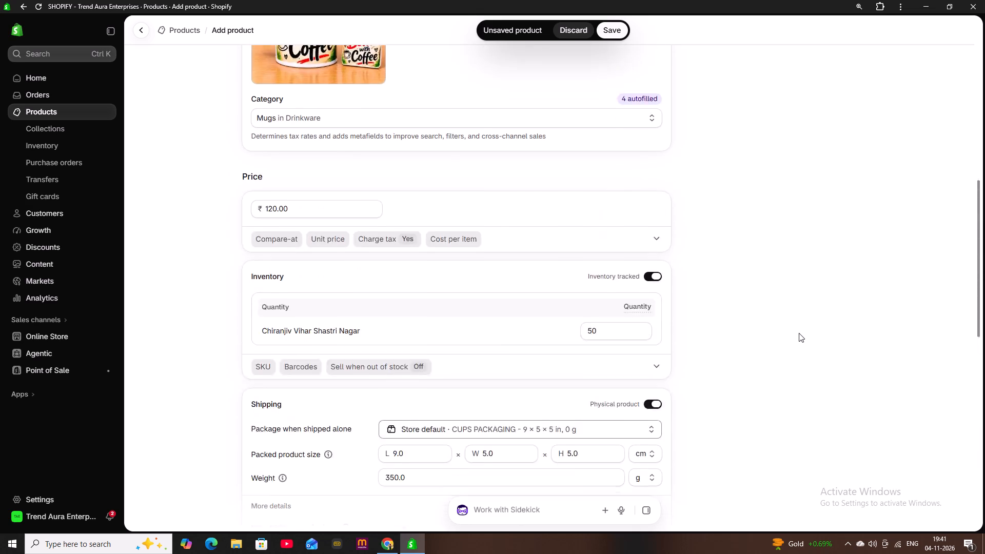
scroll(803, 328, up, 4)
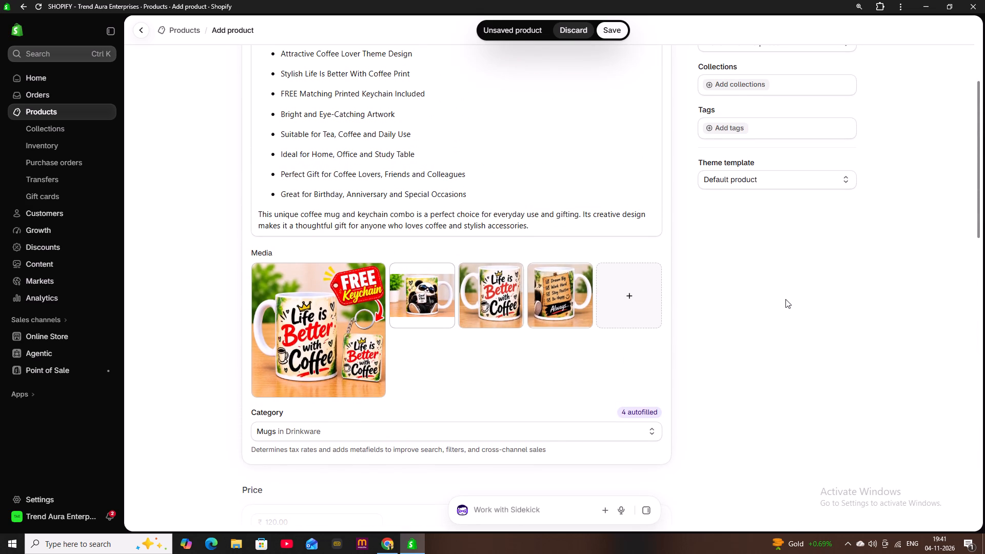
scroll(785, 299, up, 4)
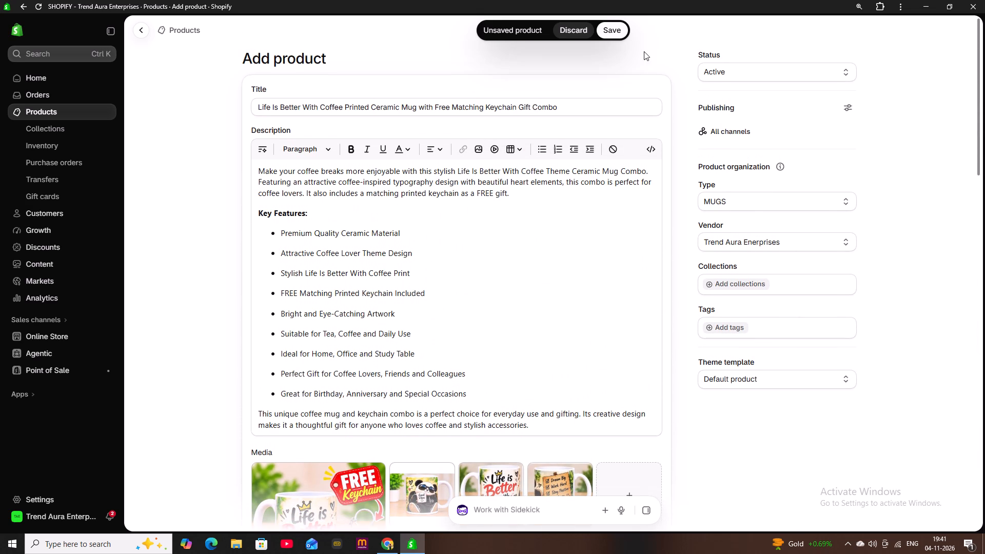
click(618, 29)
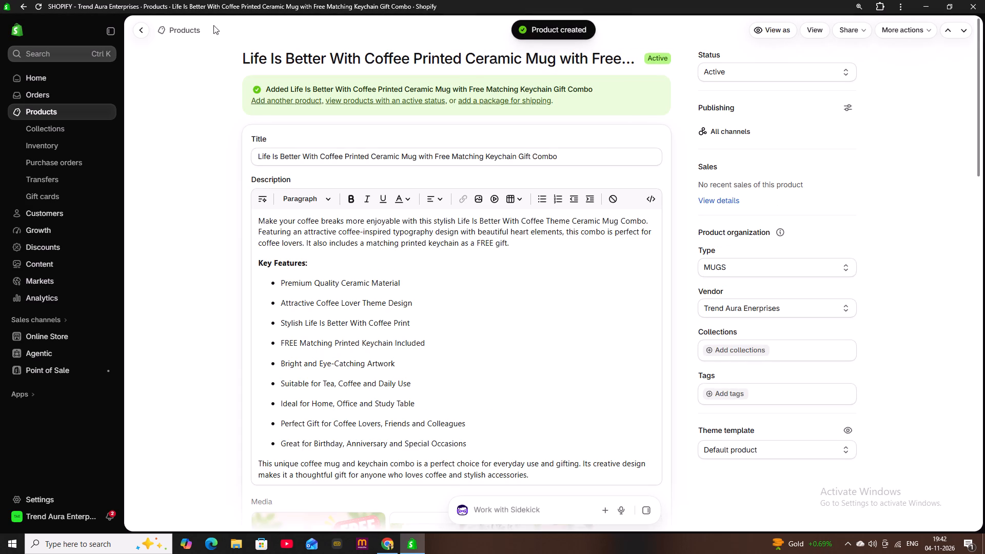
Return to the product list and start a new product listing.
click(184, 33)
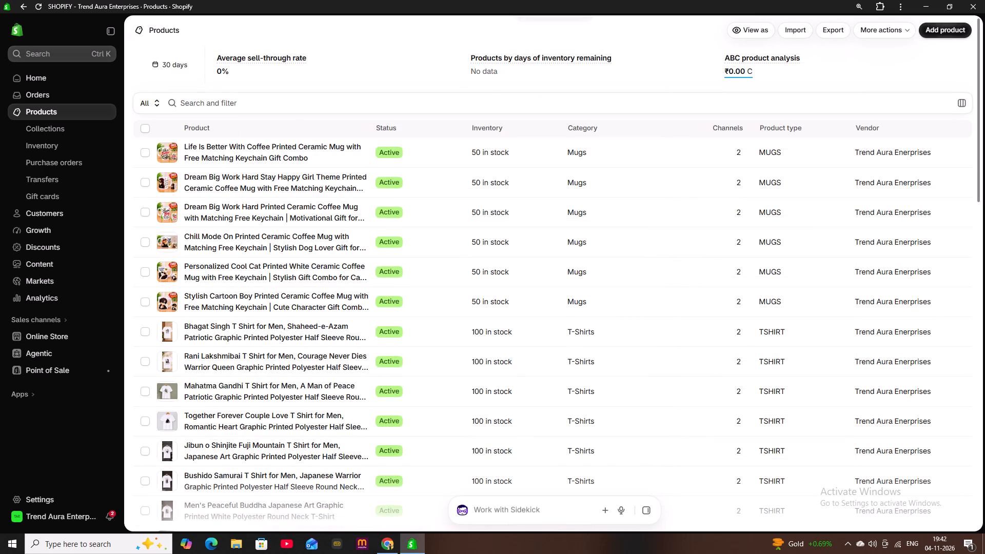
click(934, 28)
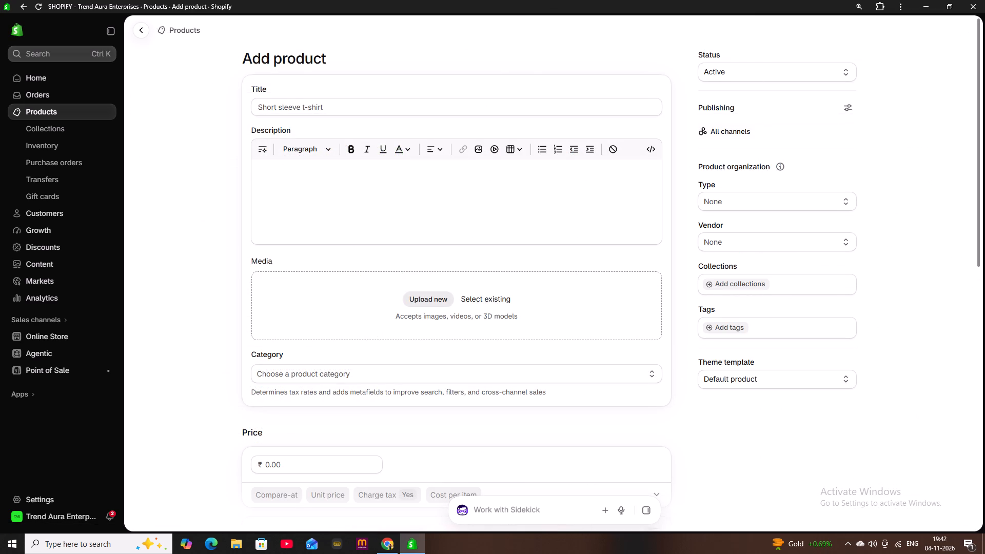
Upload picture 26, the mug with the FREE keychain, from the USB drive's Pictures folder as the first product image.
click(422, 303)
scroll(444, 129, down, 1)
click(422, 134)
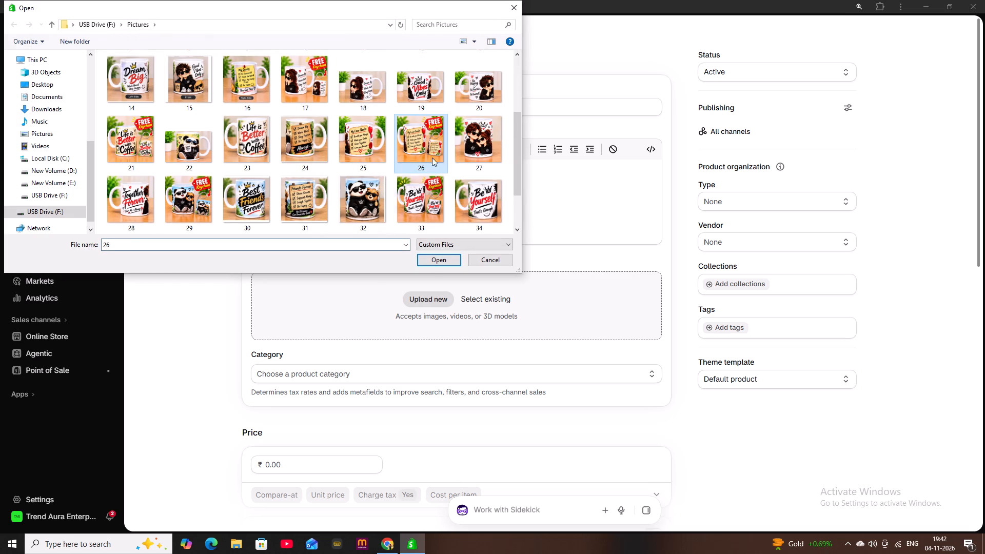
click(438, 259)
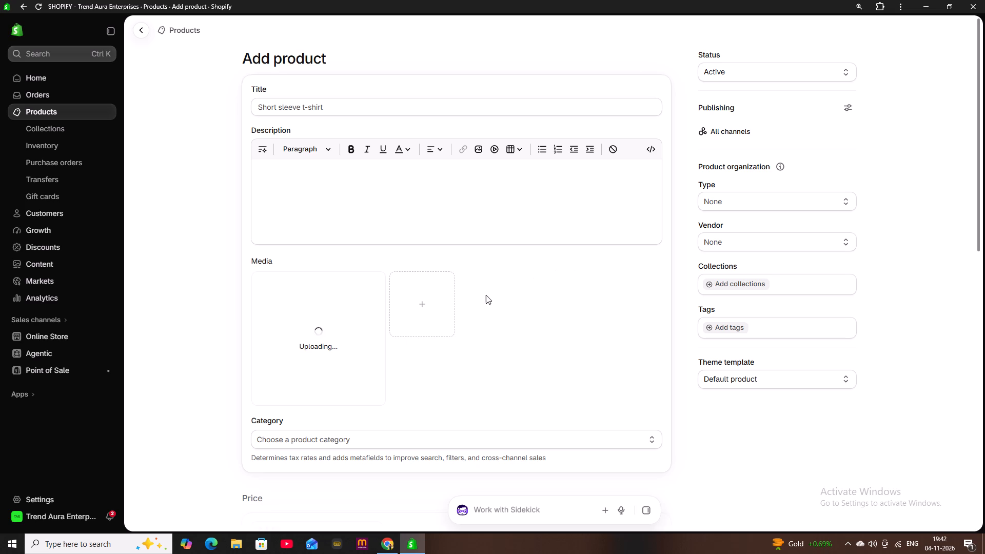
Upload picture 25, the matching mug on its own, from the Pictures folder to the new product's media.
click(438, 306)
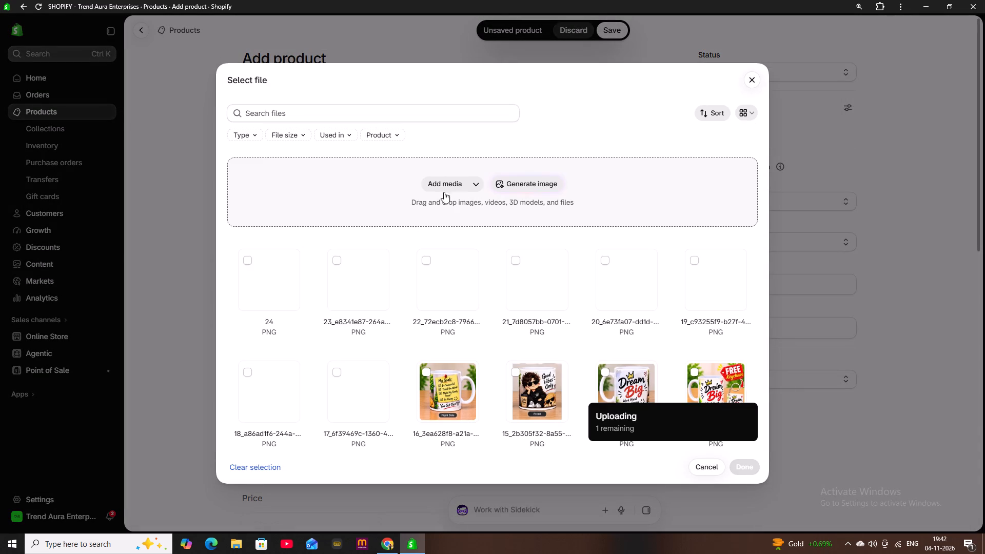
click(428, 185)
scroll(423, 160, down, 3)
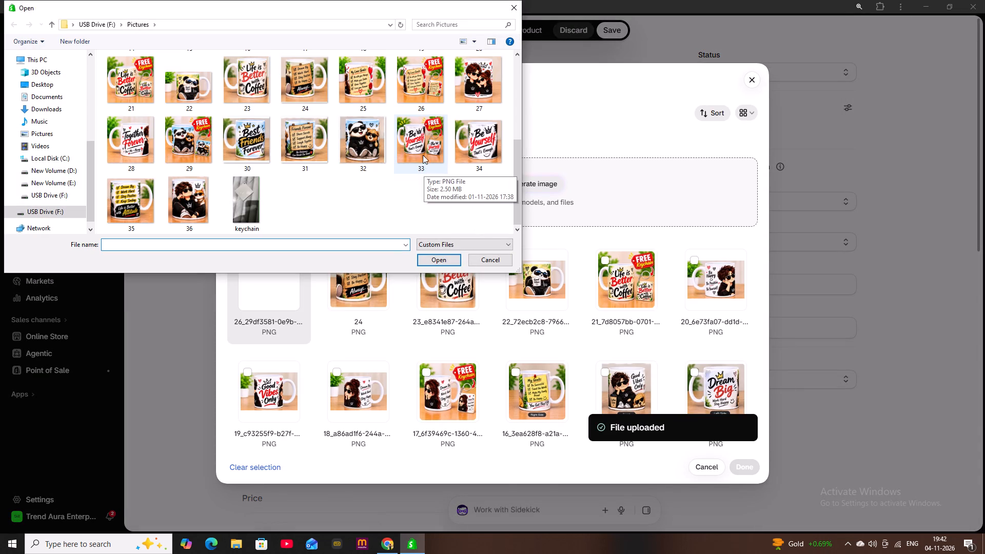
click(353, 104)
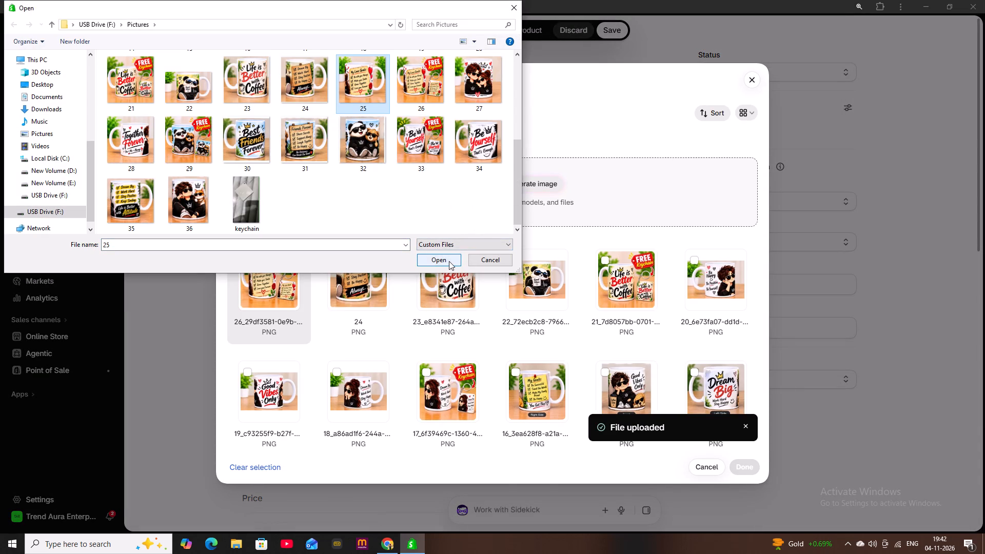
click(449, 261)
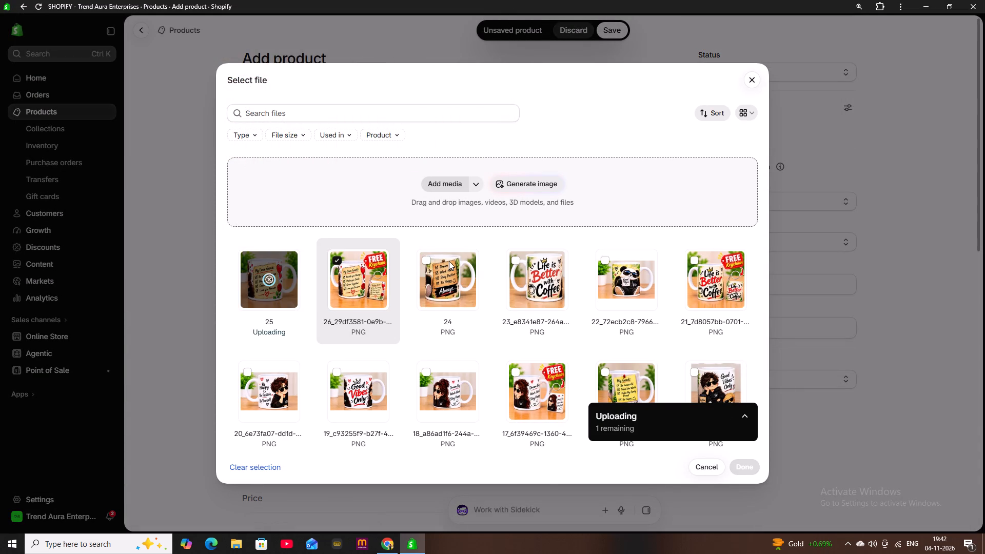
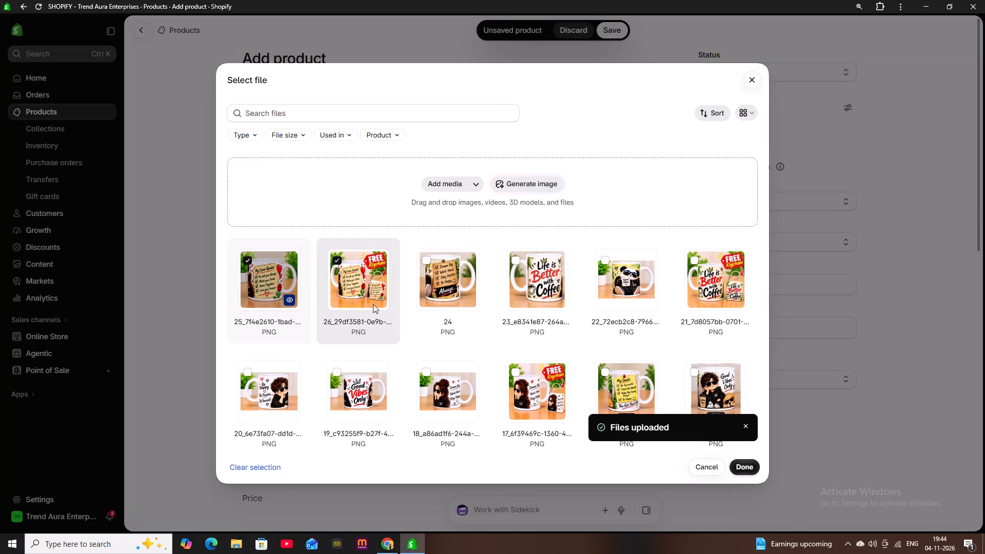
Upload pictures 27 and 28 from the USB drive's Pictures folder and add all the selected mug images to the product's media.
click(454, 184)
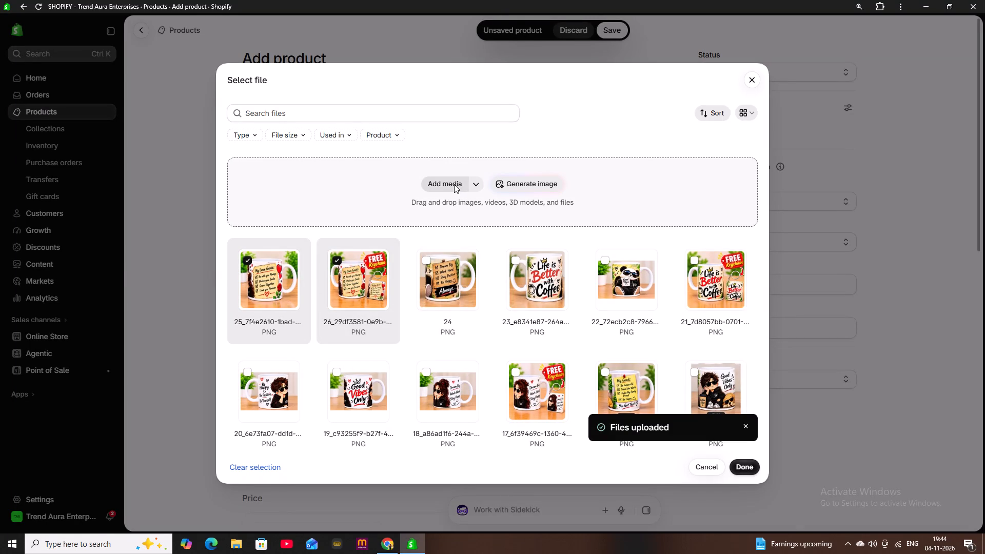
scroll(482, 164, down, 1)
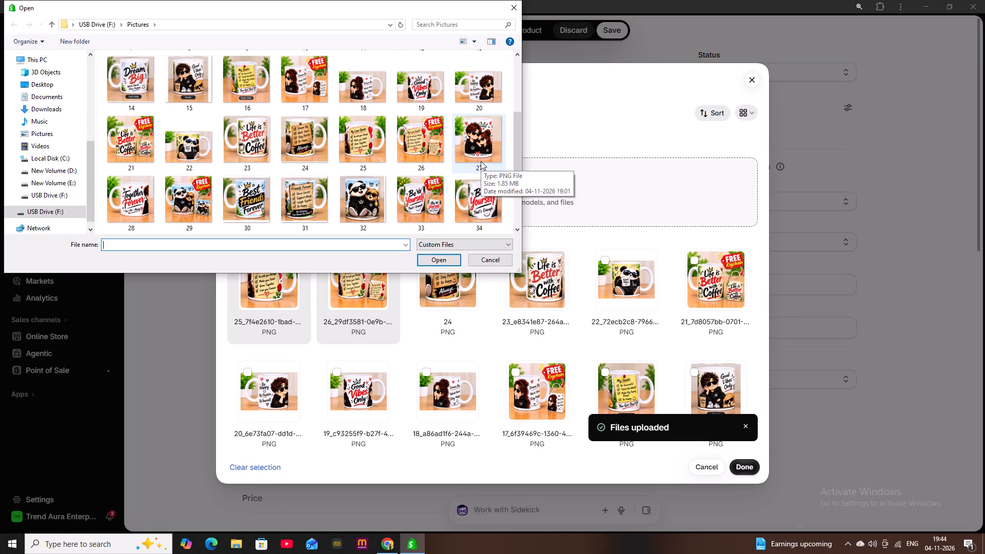
click(481, 161)
click(441, 256)
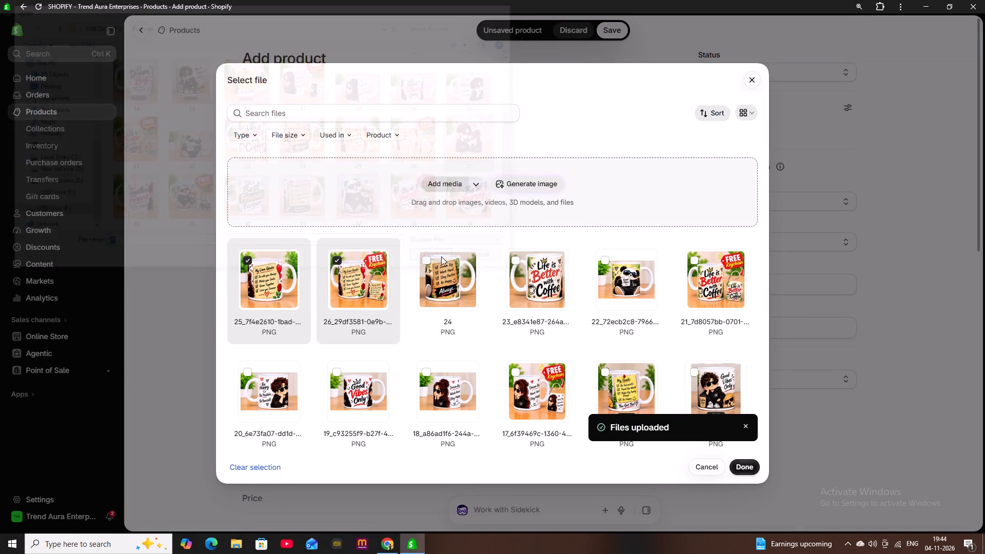
click(458, 180)
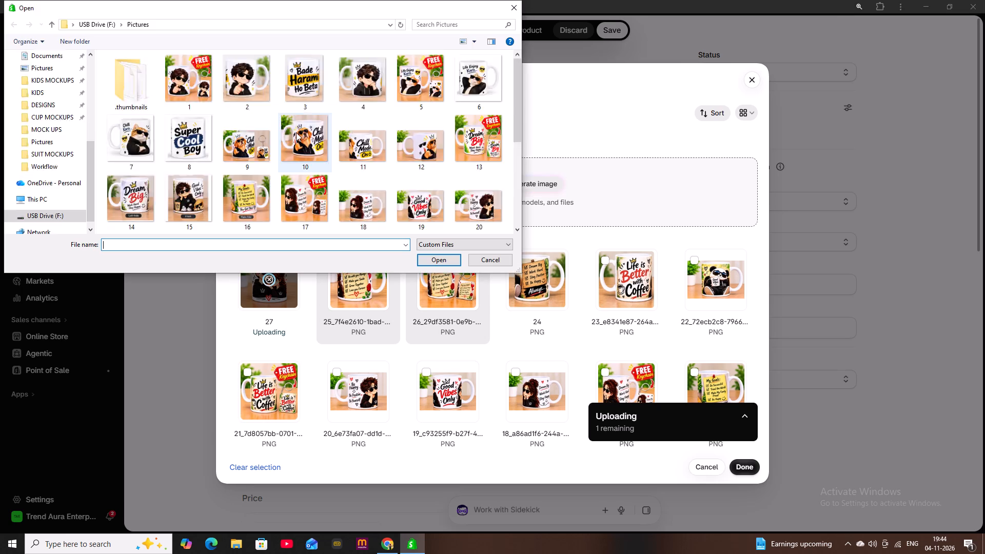
scroll(295, 133, down, 1)
click(114, 214)
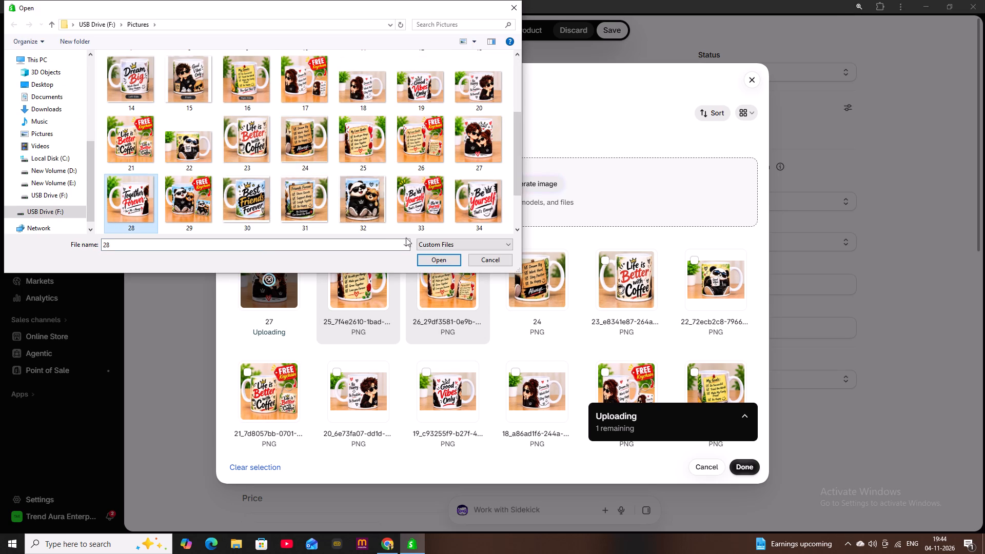
click(443, 257)
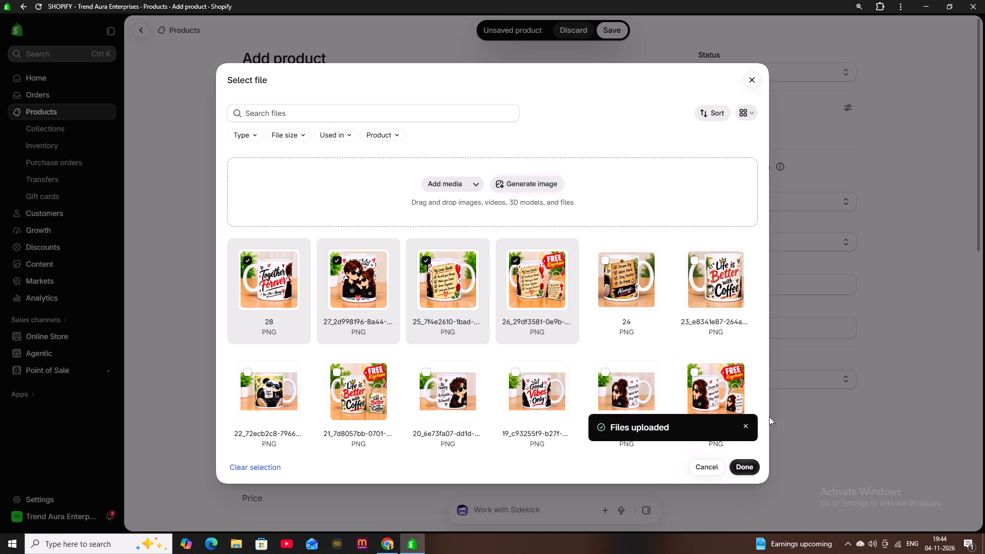
click(743, 468)
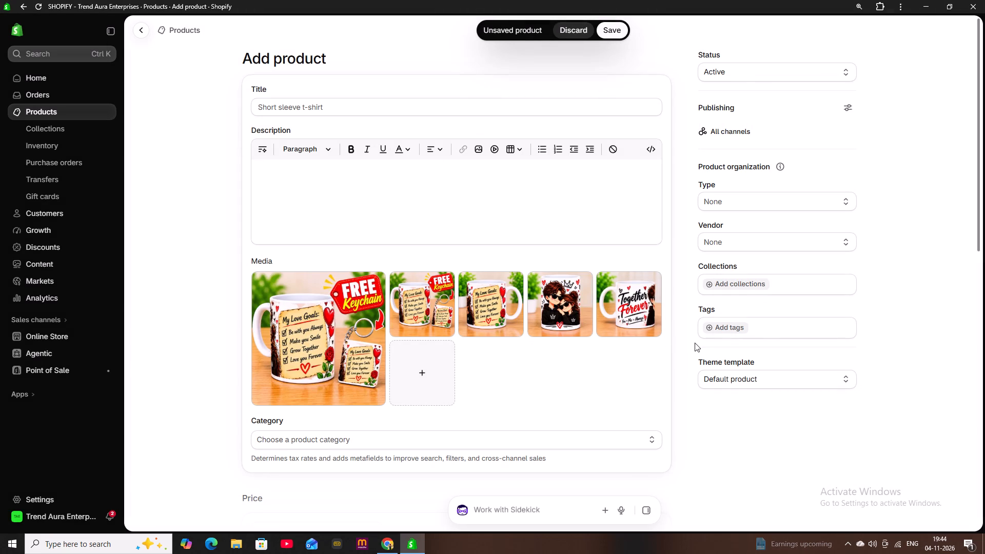
click(371, 107)
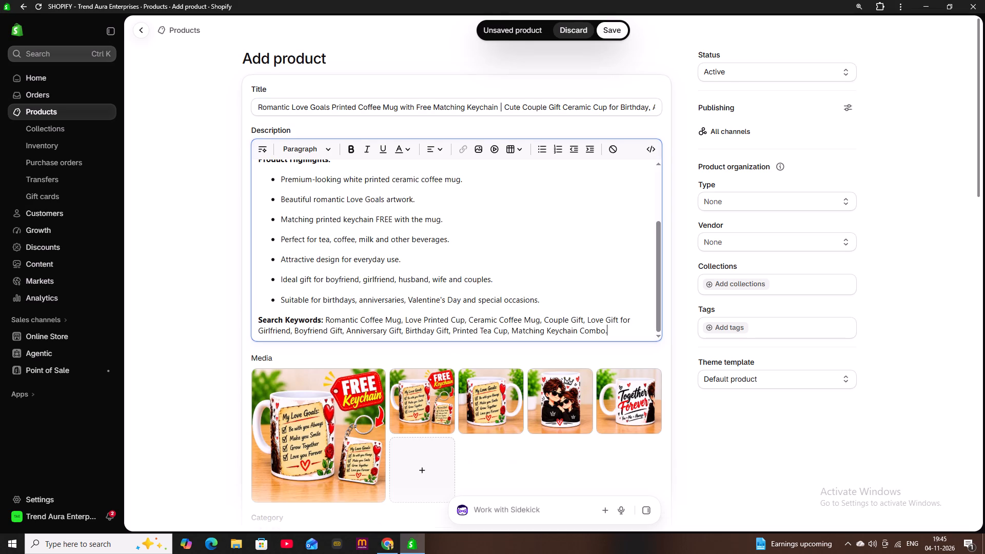
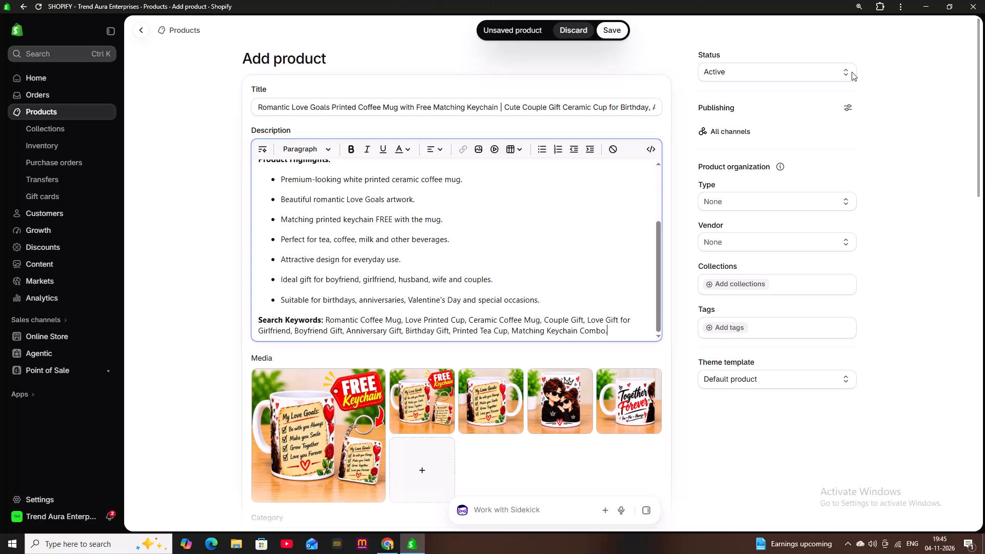
Set the product type to MUGS and the vendor to Trend Aura Enerprises.
click(759, 196)
click(742, 220)
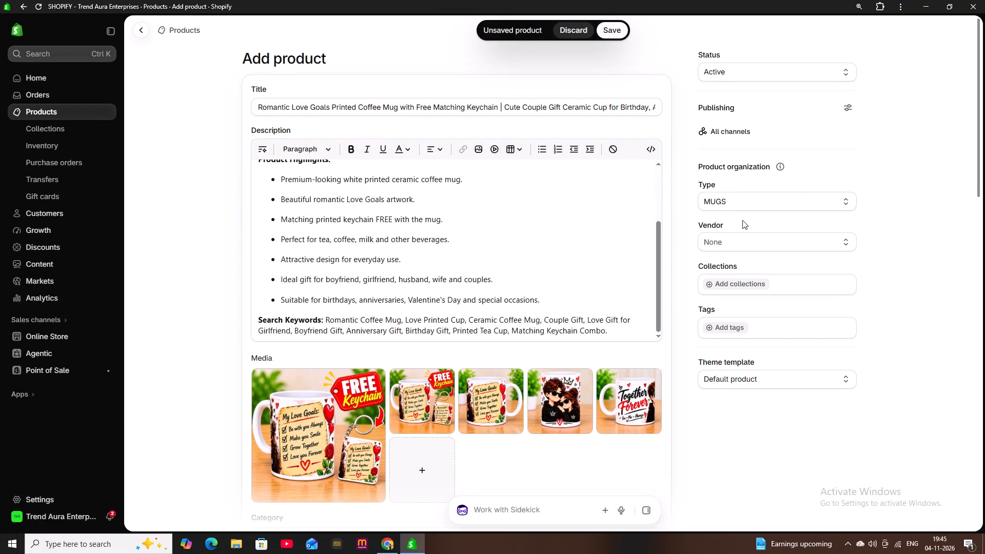
click(738, 240)
click(724, 260)
Set the mug's price to ₹120 and its inventory quantity to 50.
scroll(572, 238, down, 3)
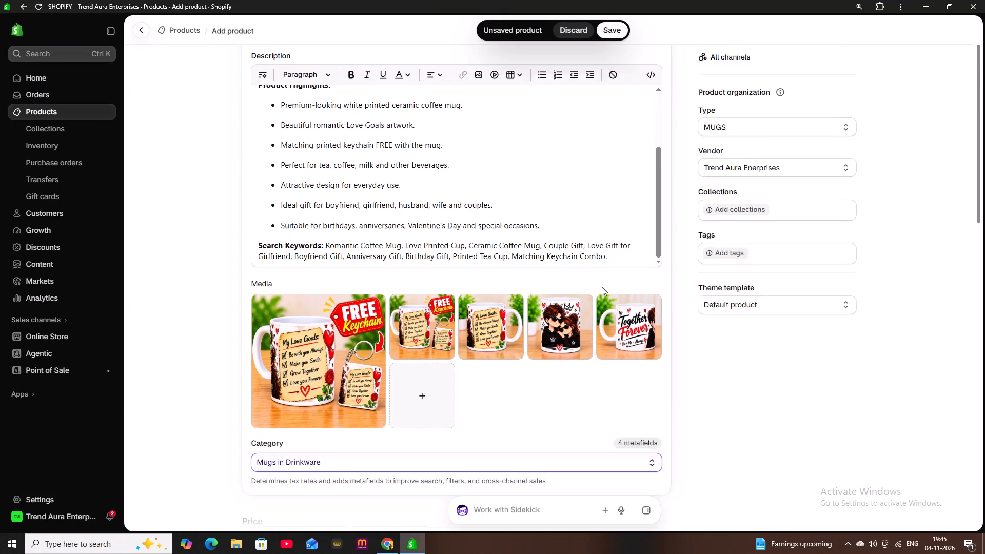
scroll(640, 291, down, 2)
scroll(412, 361, down, 1)
click(317, 322)
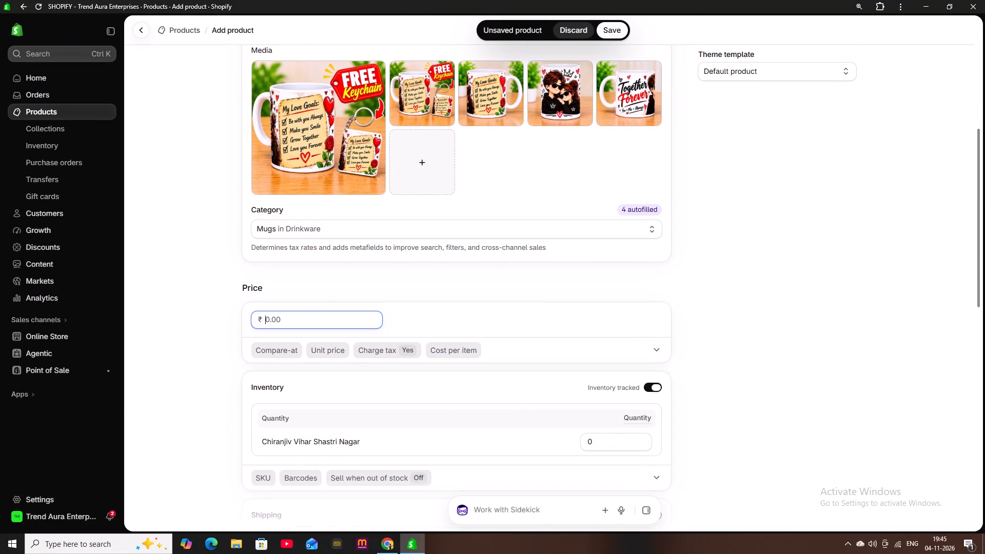
text(120)
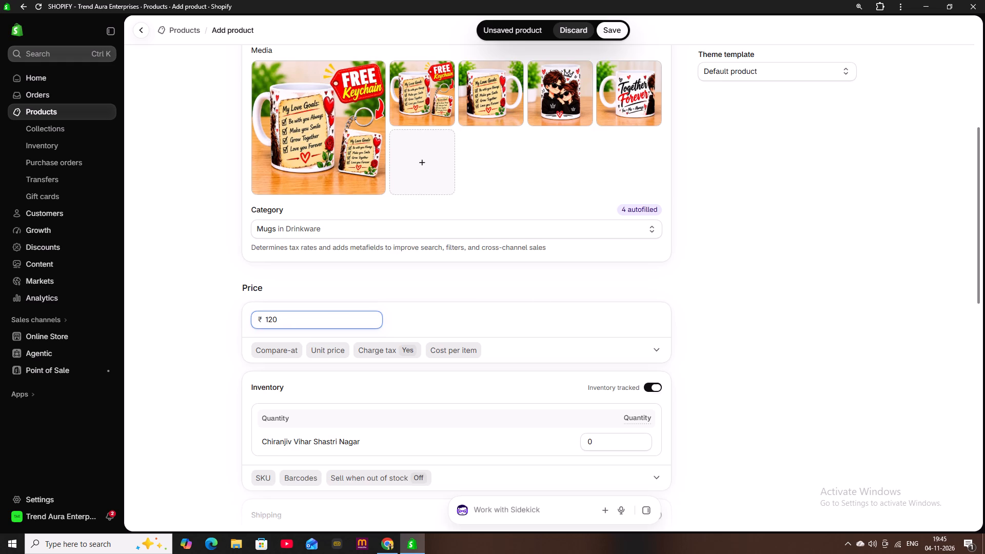
scroll(743, 298, down, 3)
click(615, 291)
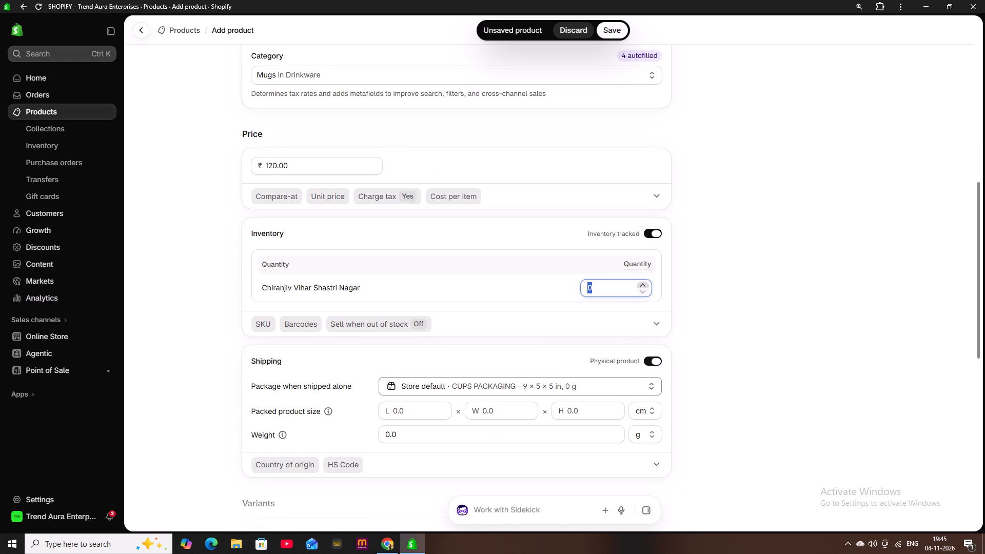
text(50)
Set the packed product size to 9 × 5 × 5 cm and the shipping weight to 350 g.
scroll(784, 360, down, 2)
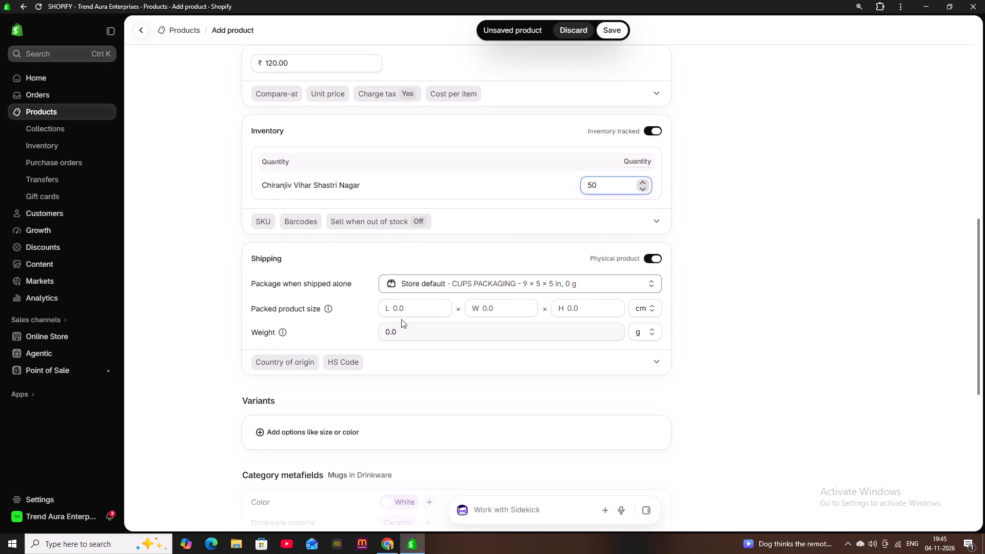
click(397, 311)
key(9)
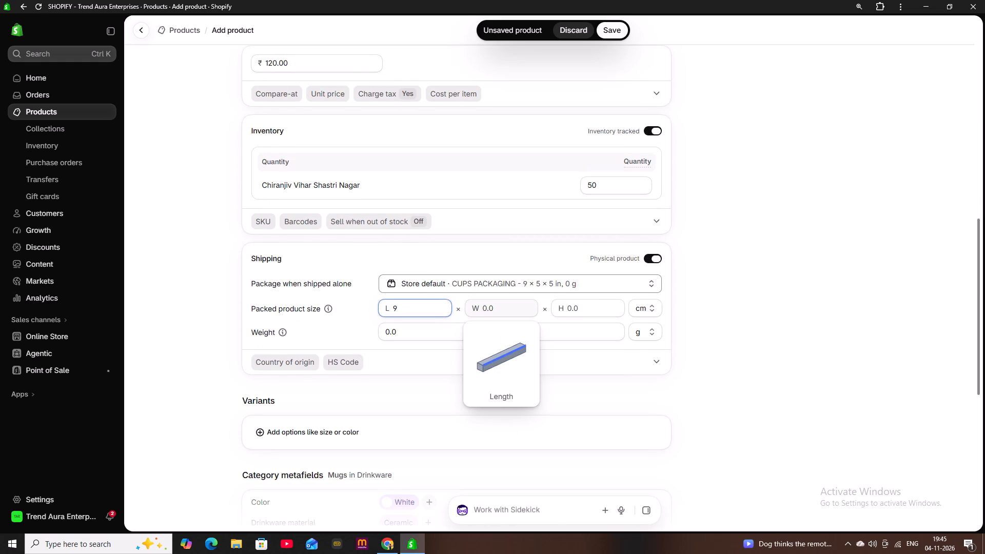
click(515, 309)
key(5)
click(592, 305)
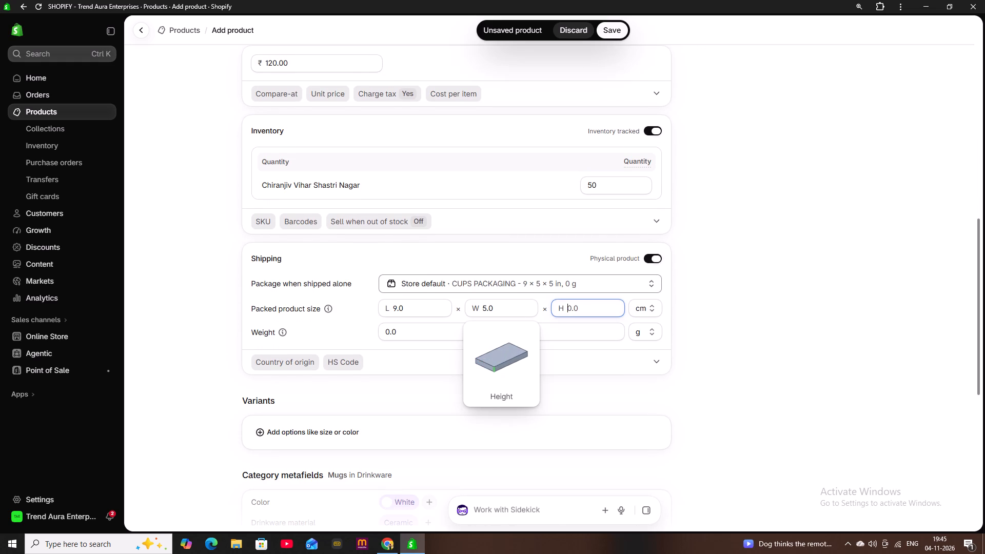
key(5)
click(416, 329)
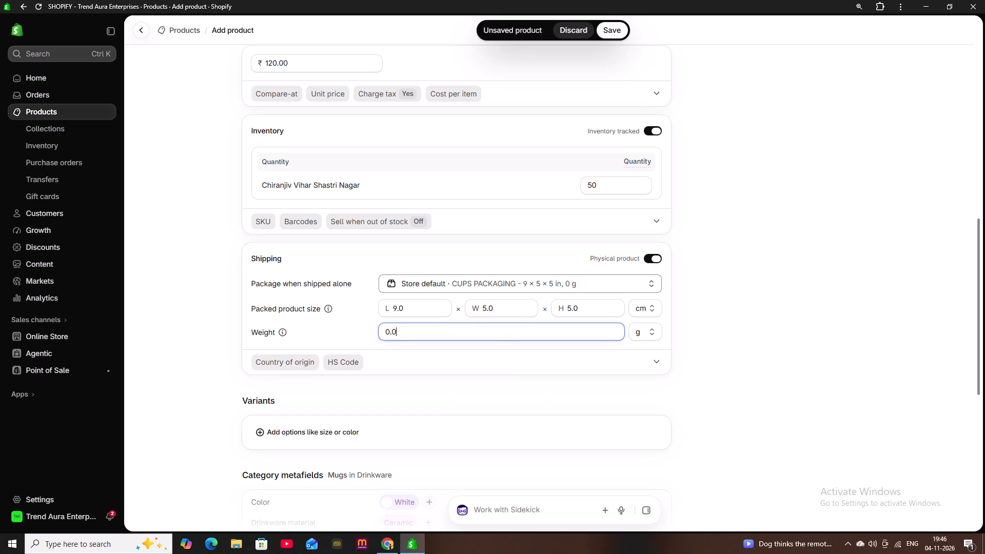
key(BackSpace)
key(BackSpace)
key(BackSpace)
key(BackSpace)
key(BackSpace)
text(350)
Set the product's country of origin to India in the extra shipping details.
scroll(755, 327, down, 2)
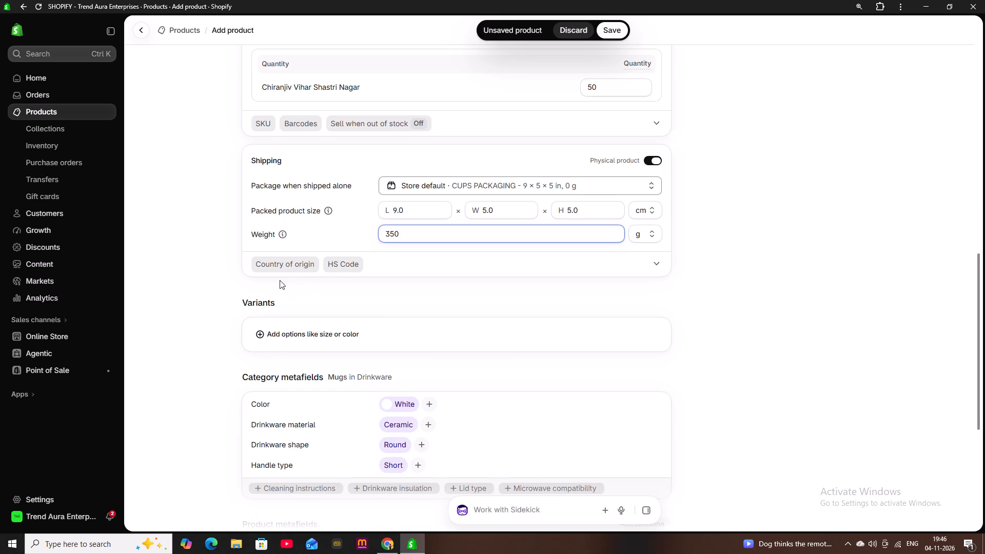
click(286, 263)
click(333, 290)
scroll(320, 228, down, 2)
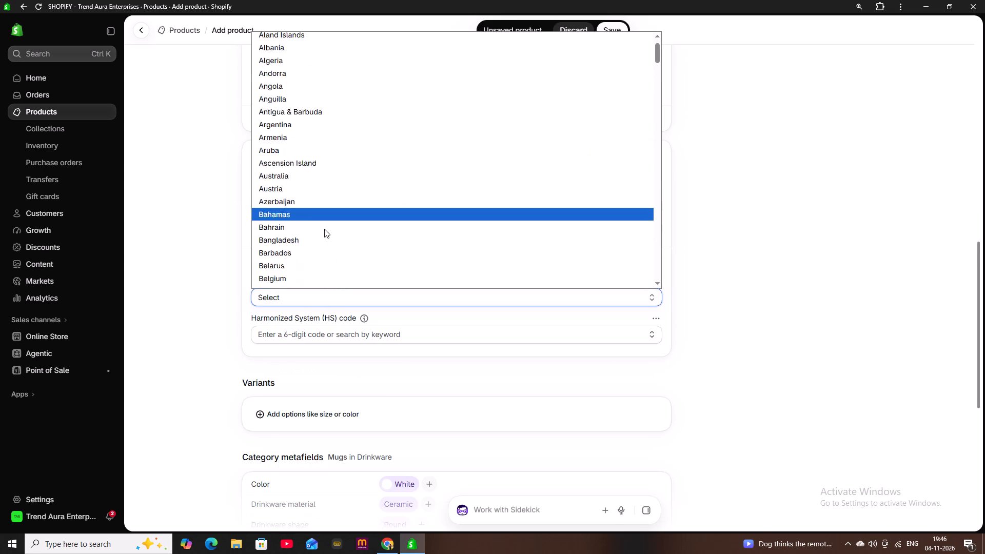
scroll(324, 229, down, 8)
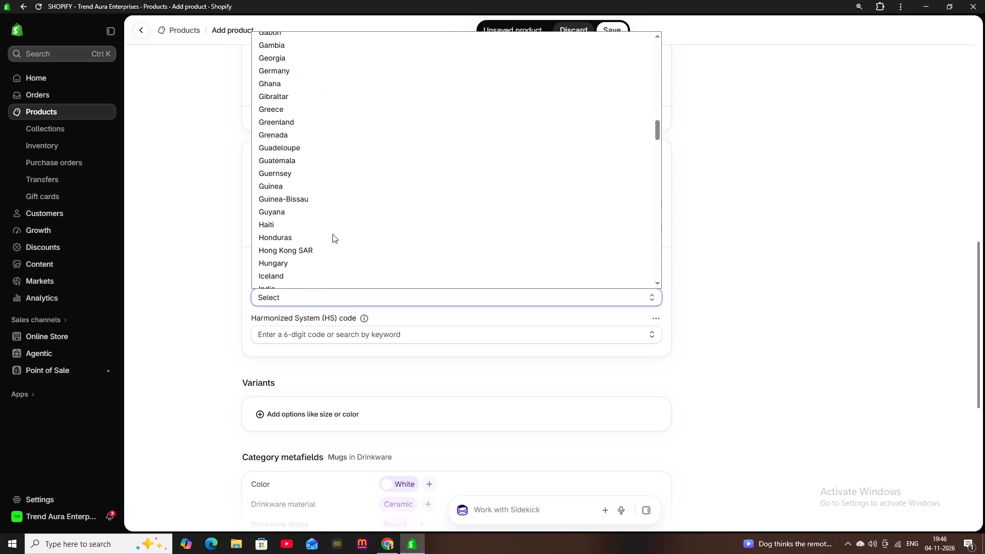
scroll(332, 234, down, 1)
click(300, 183)
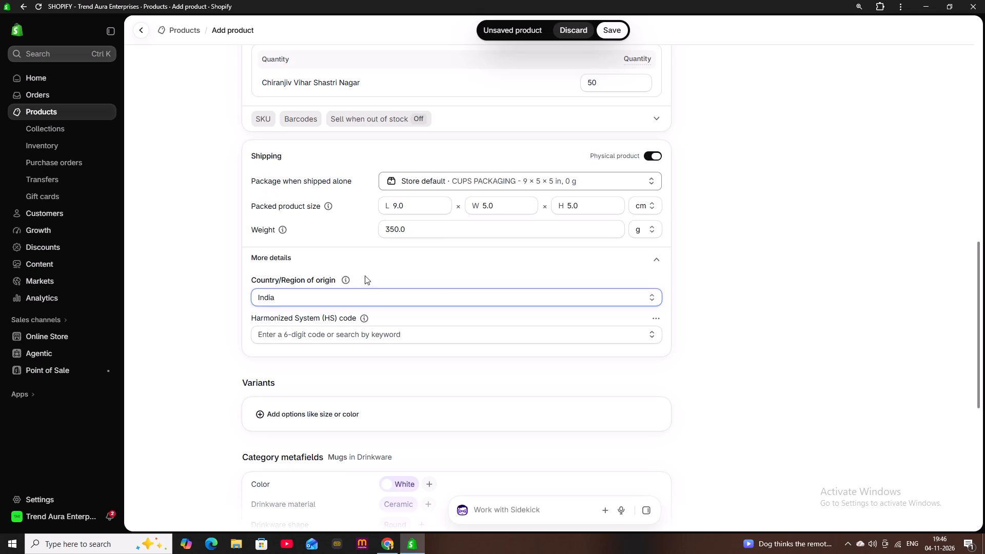
Set the Harmonized System code to 6912.00 for ceramic tableware.
click(359, 348)
click(361, 339)
text(6912)
click(383, 364)
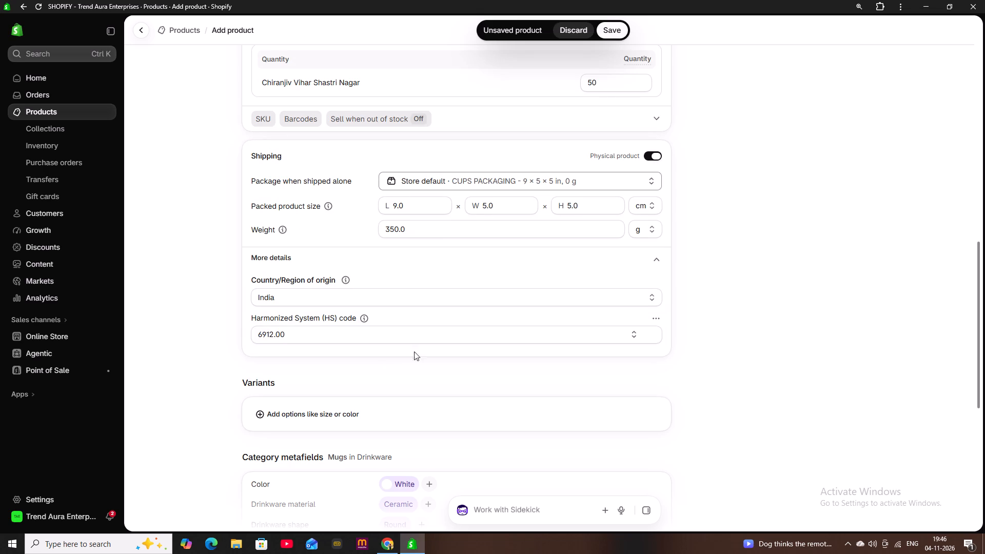
Review the whole Love Goals mug listing, including metafields, search engine listing, shipping, price, media and description.
scroll(609, 328, down, 2)
scroll(732, 315, down, 3)
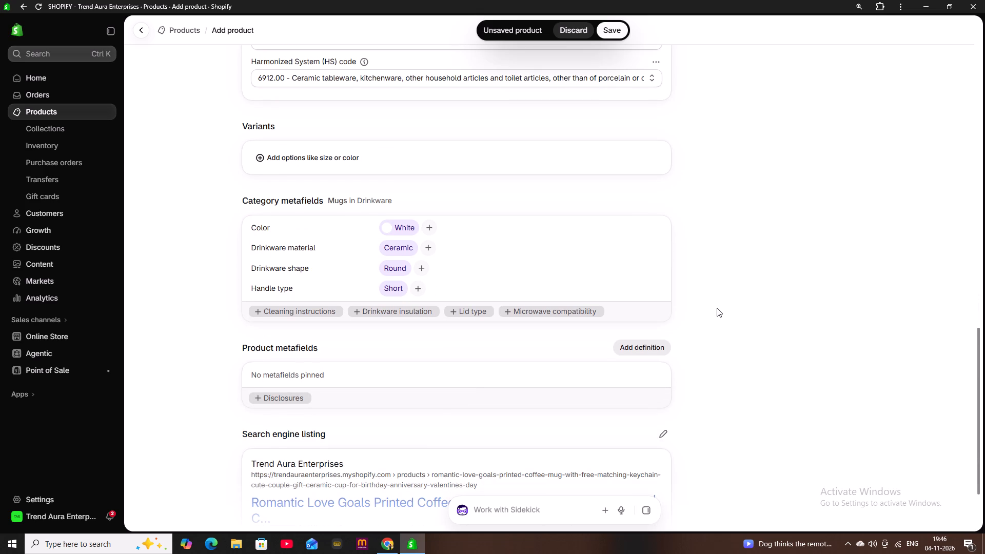
scroll(717, 307, down, 2)
scroll(738, 292, up, 2)
scroll(739, 292, down, 3)
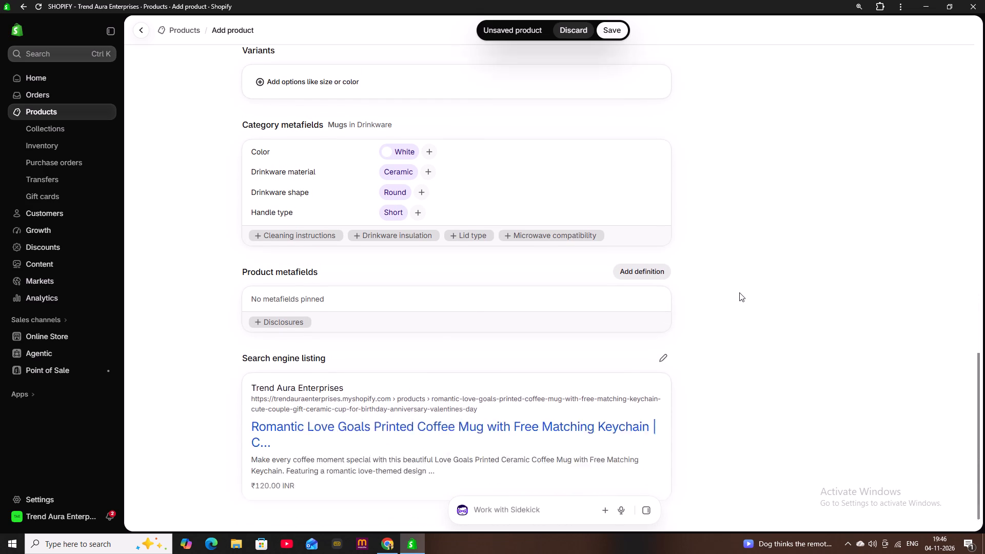
scroll(740, 293, up, 12)
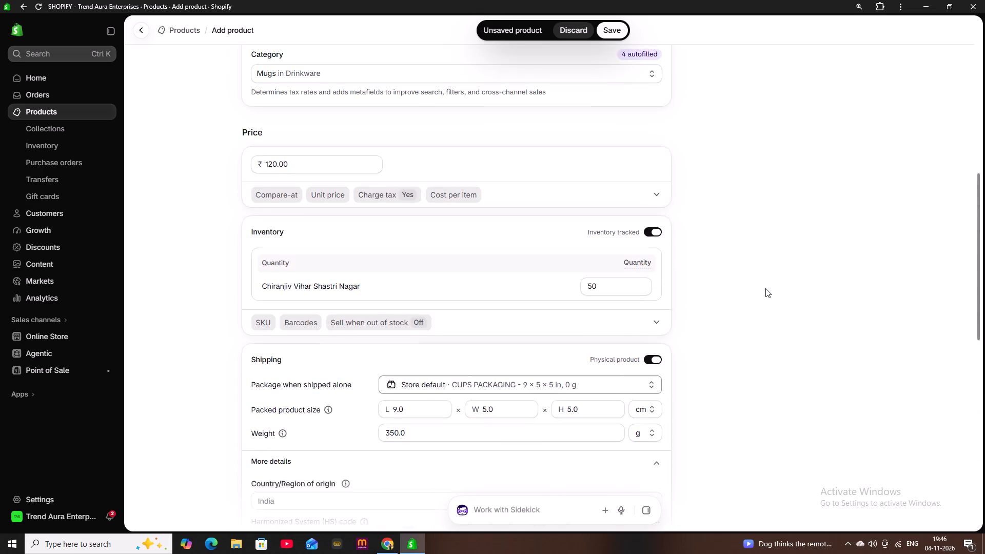
scroll(765, 288, up, 8)
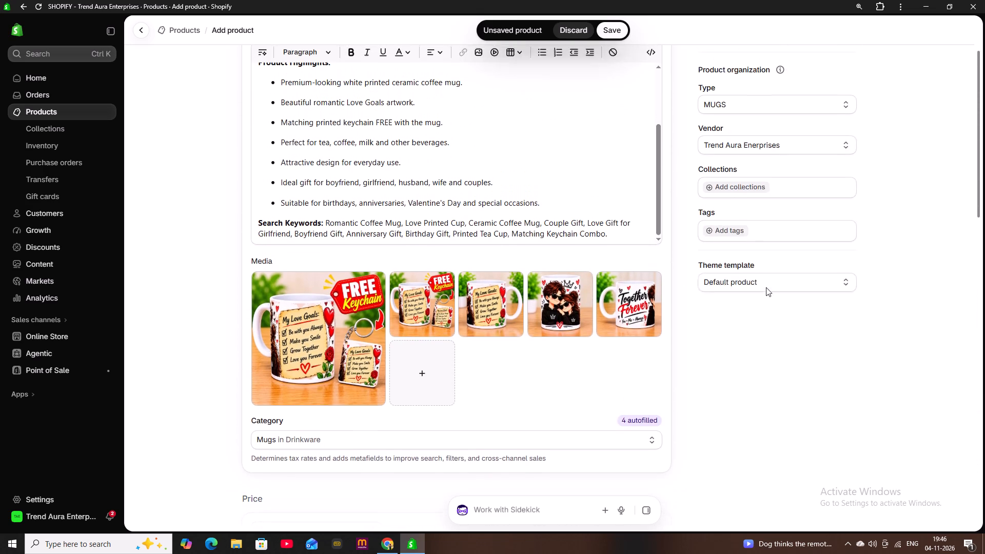
scroll(731, 284, up, 4)
scroll(691, 247, down, 1)
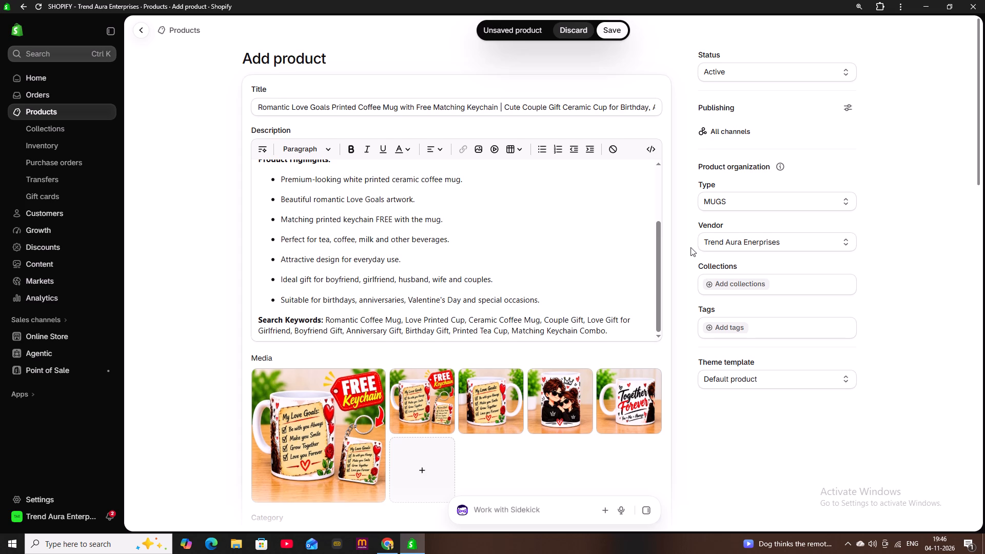
scroll(691, 250, up, 1)
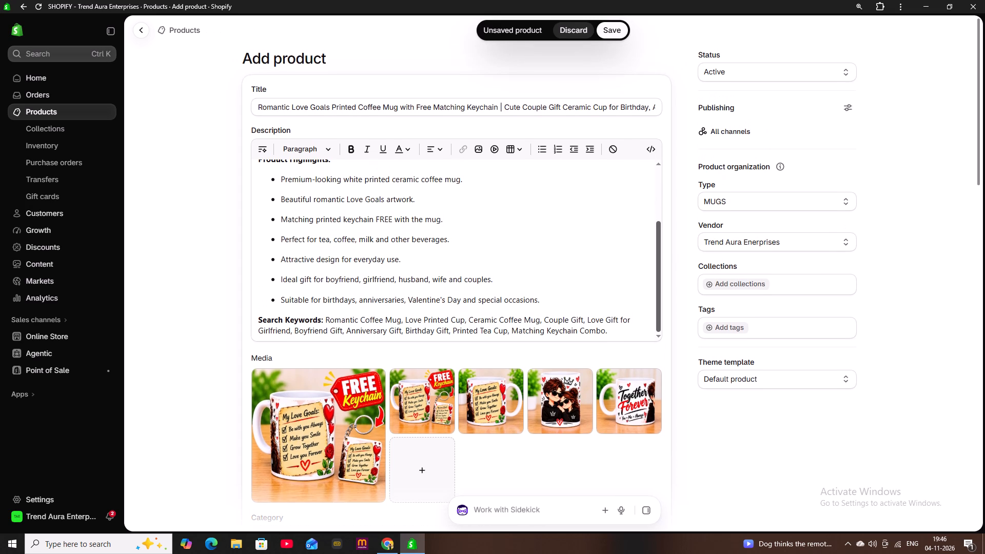
scroll(632, 244, up, 1)
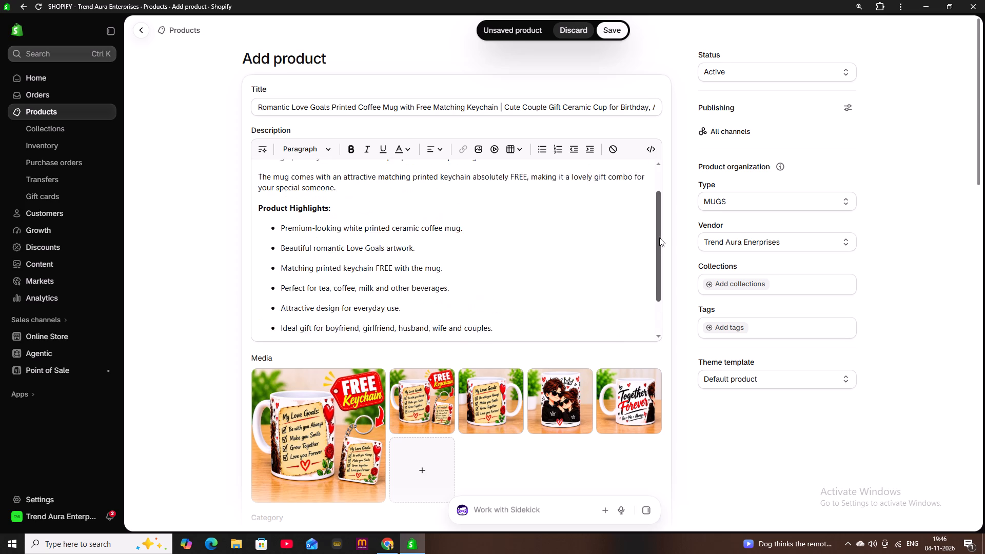
scroll(660, 230, up, 6)
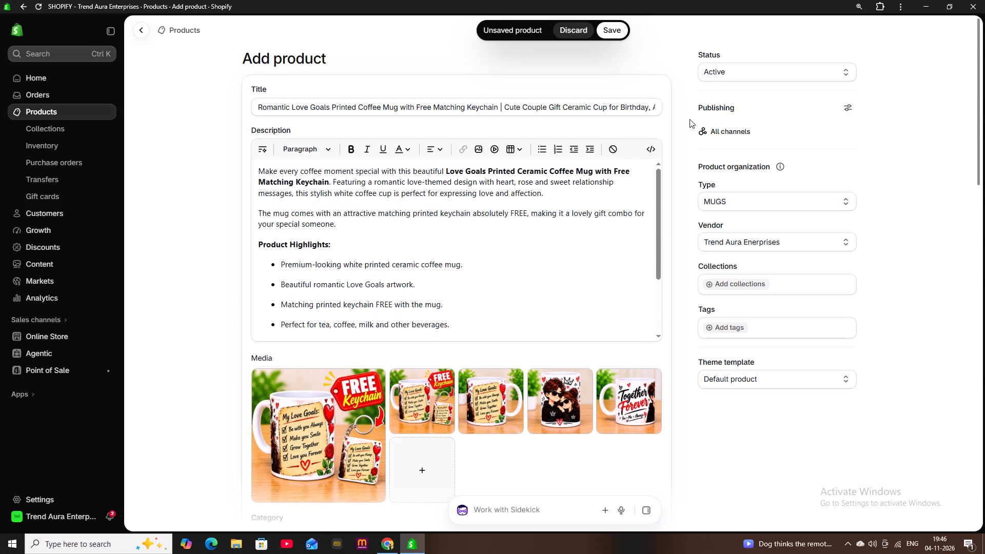
Save the Romantic Love Goals mug product.
click(613, 25)
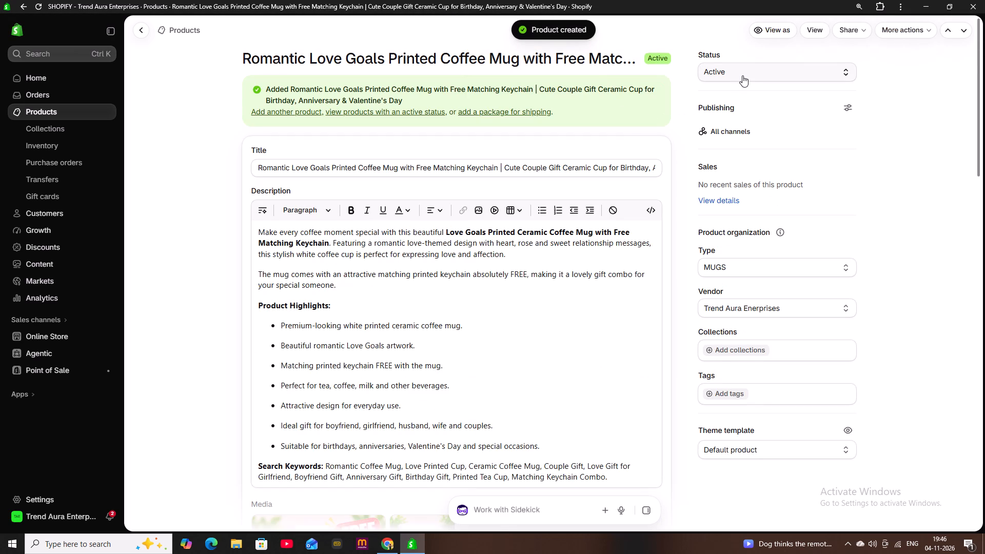
click(190, 32)
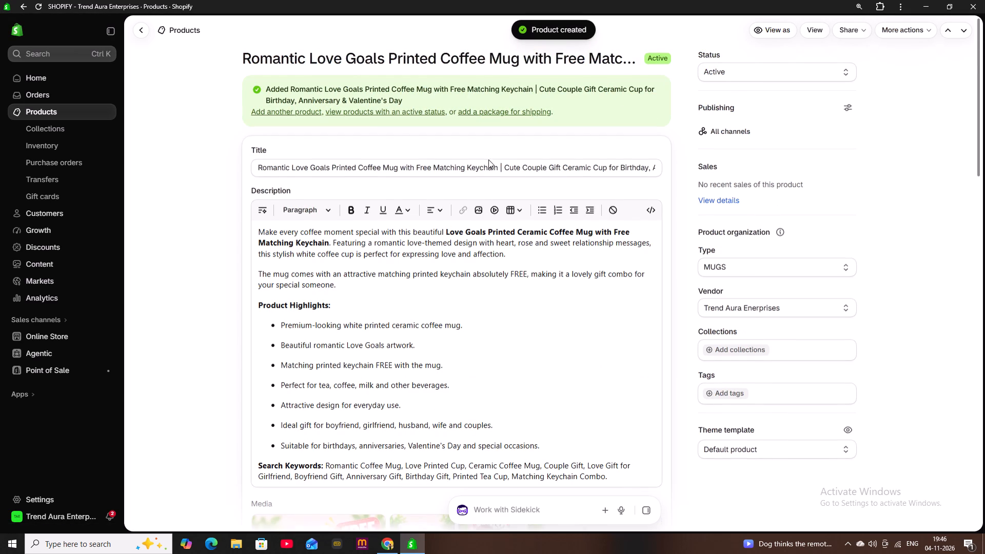
click(955, 32)
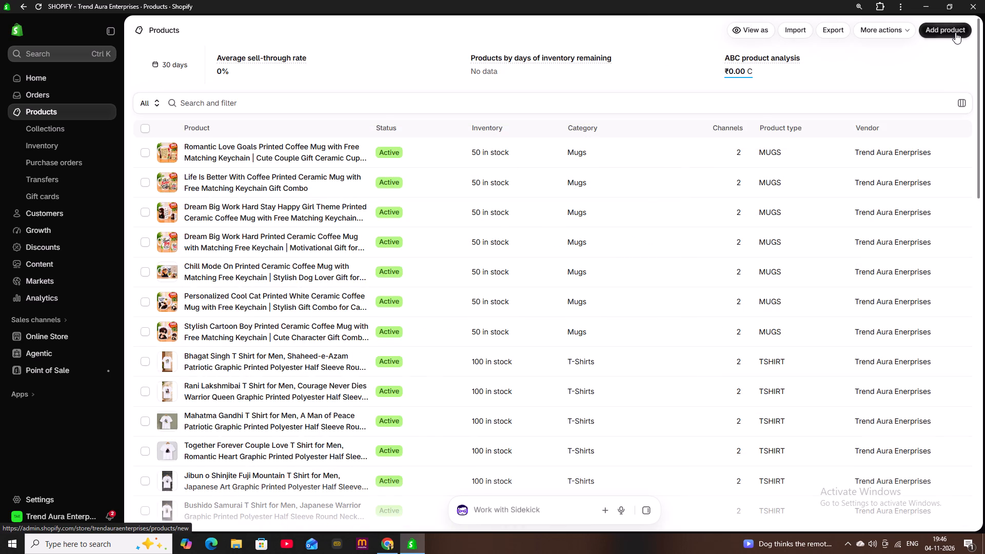
scroll(359, 127, down, 2)
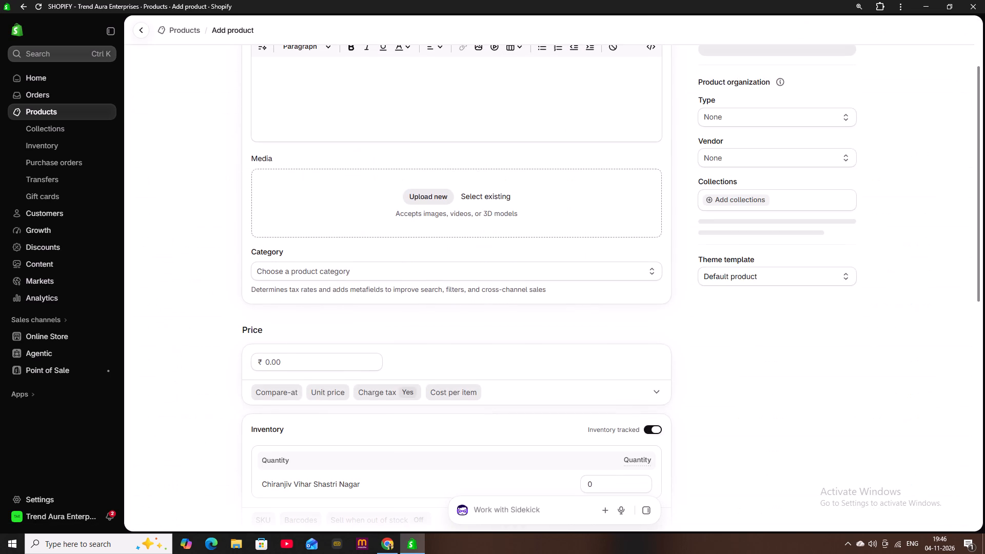
click(422, 194)
scroll(321, 130, down, 2)
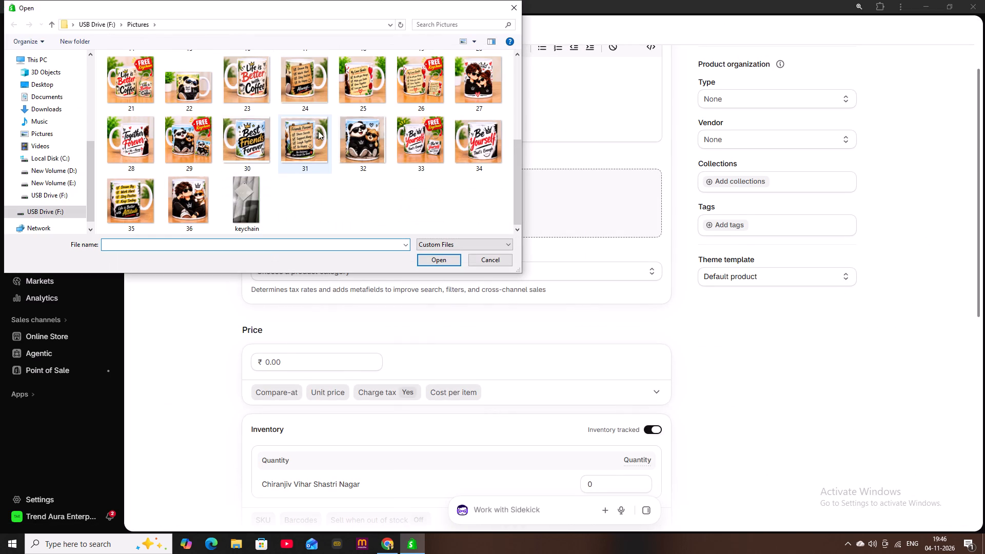
drag(163, 159, 337, 155)
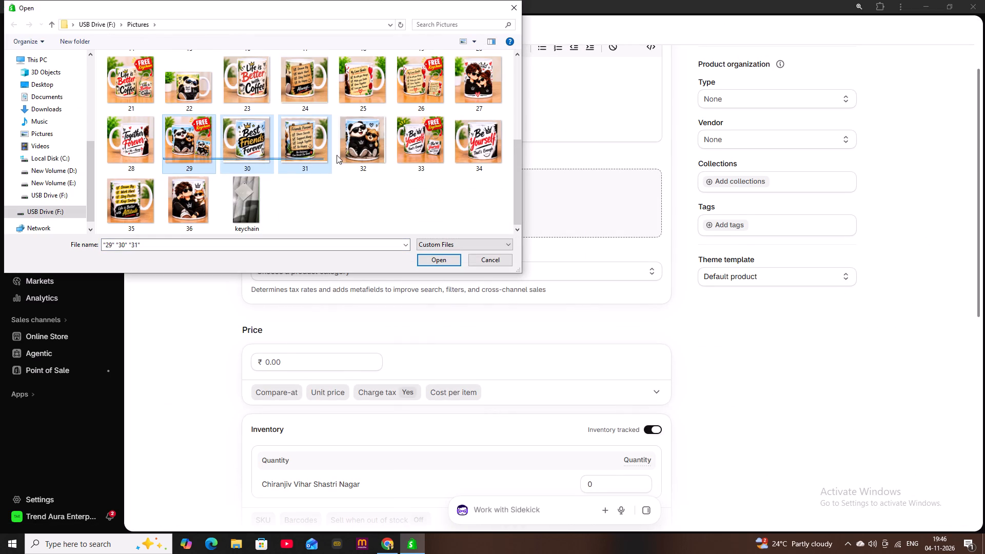
drag(337, 155, 358, 153)
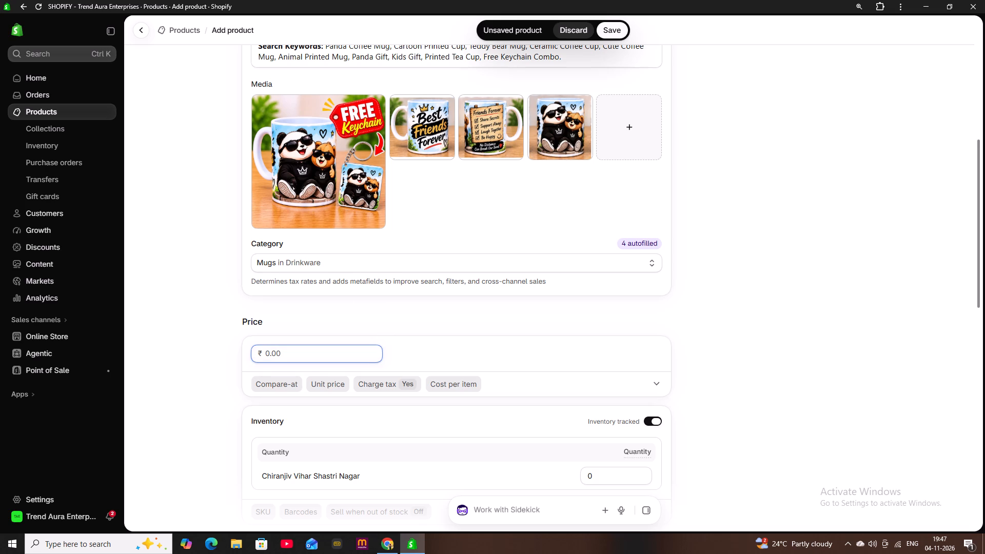
text(120)
Set the tracked inventory quantity to 50 for the store location.
scroll(733, 348, down, 5)
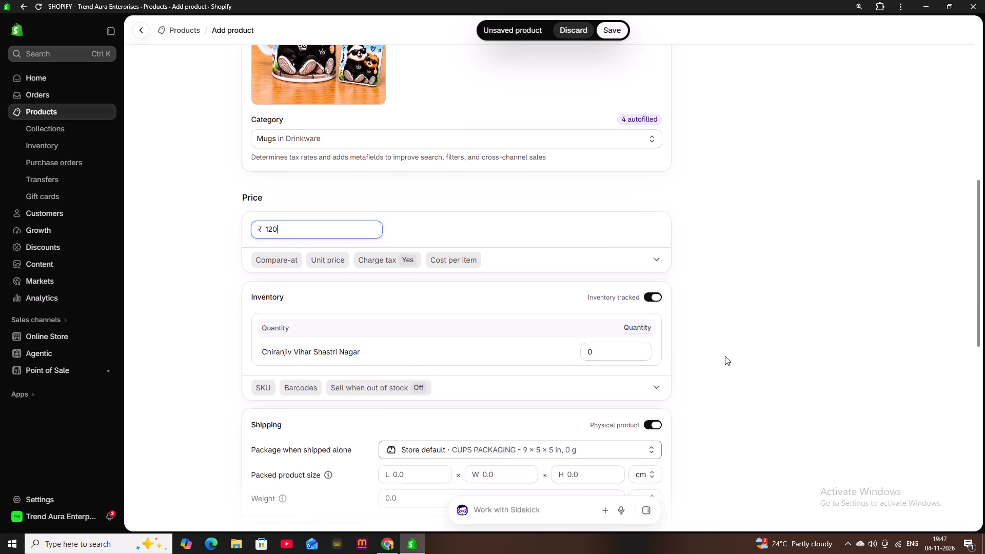
click(618, 220)
text(50)
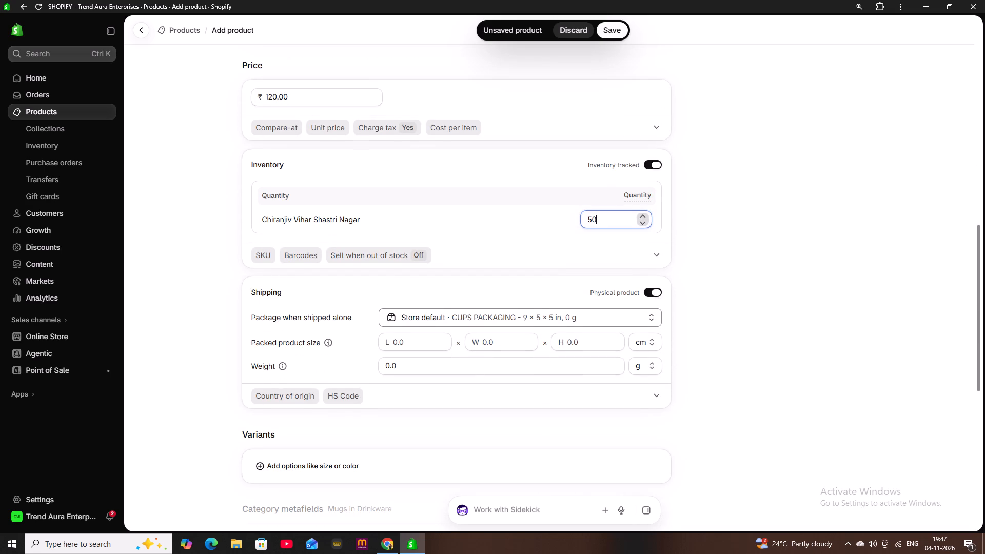
Enter the packed product size for shipping as length 9, width 5 and height 5 cm.
scroll(794, 244, down, 3)
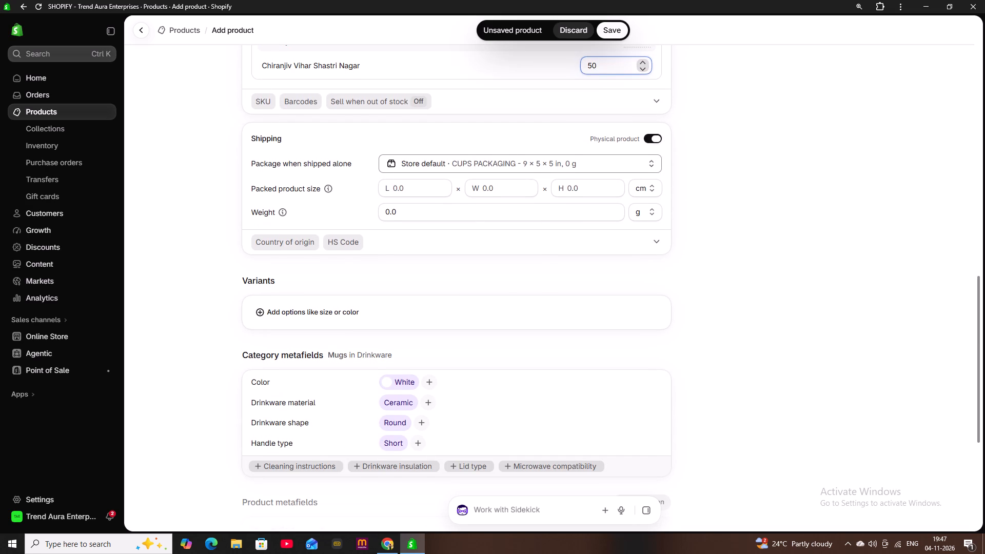
click(426, 189)
key(9)
click(491, 187)
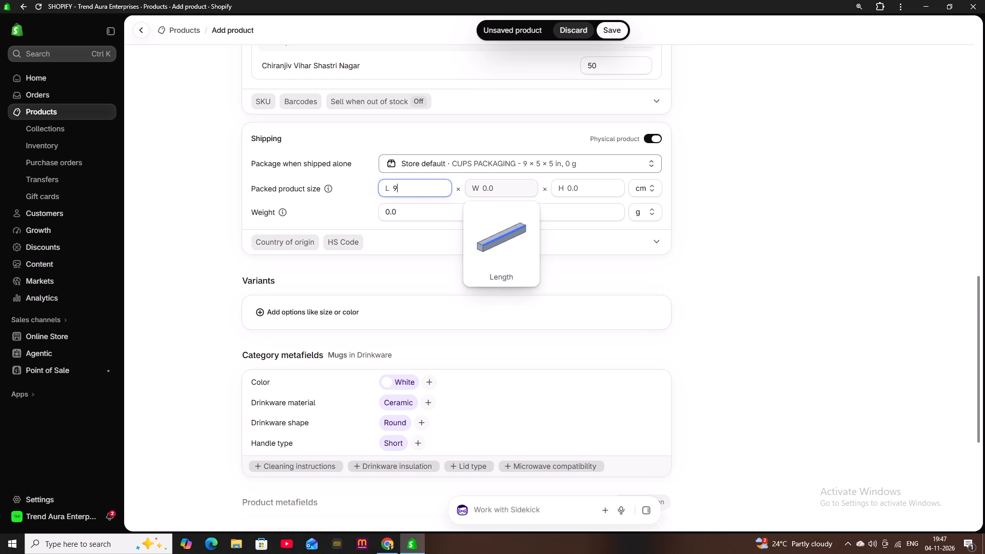
key(5)
click(588, 191)
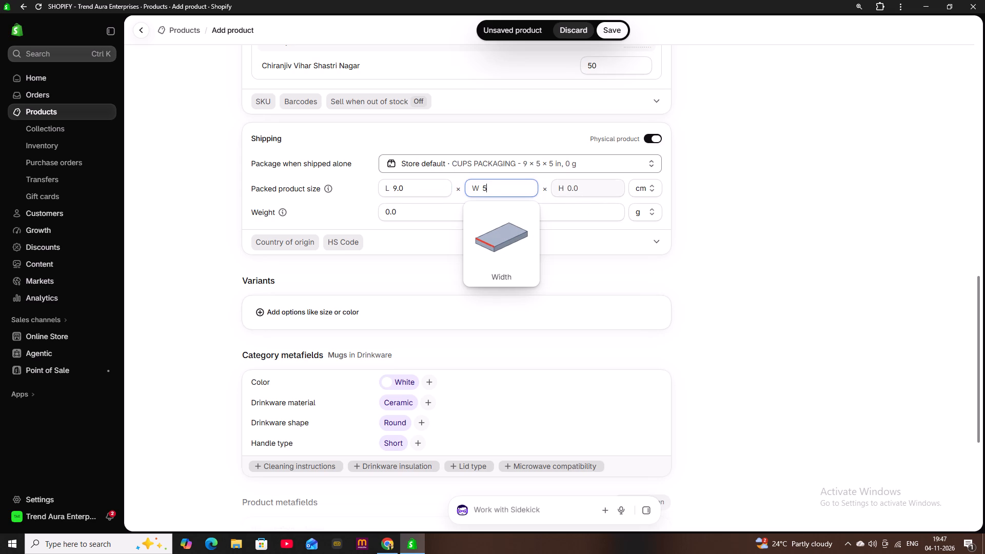
key(5)
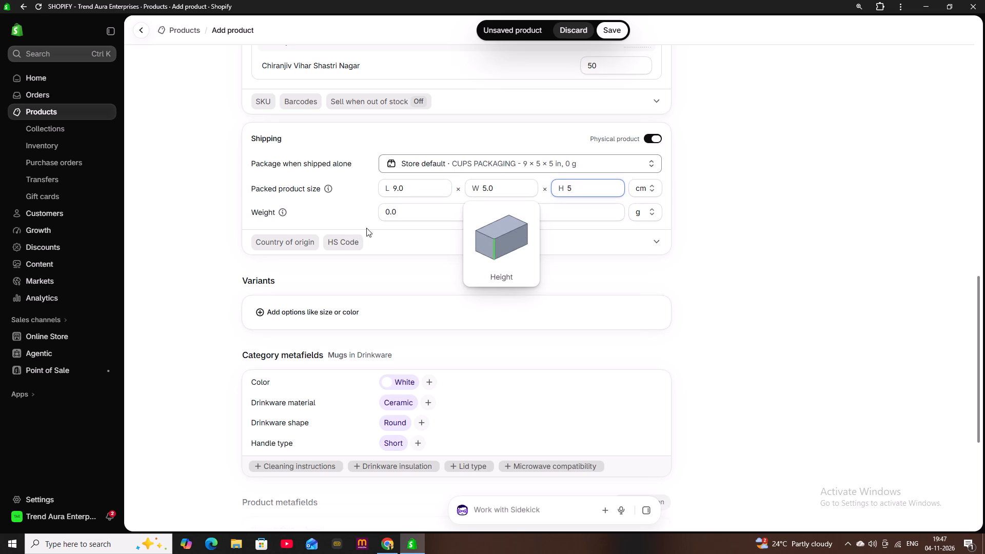
Set the product's shipping weight to 350 g.
click(415, 216)
key(BackSpace)
key(BackSpace)
key(BackSpace)
key(BackSpace)
key(BackSpace)
key(BackSpace)
key(BackSpace)
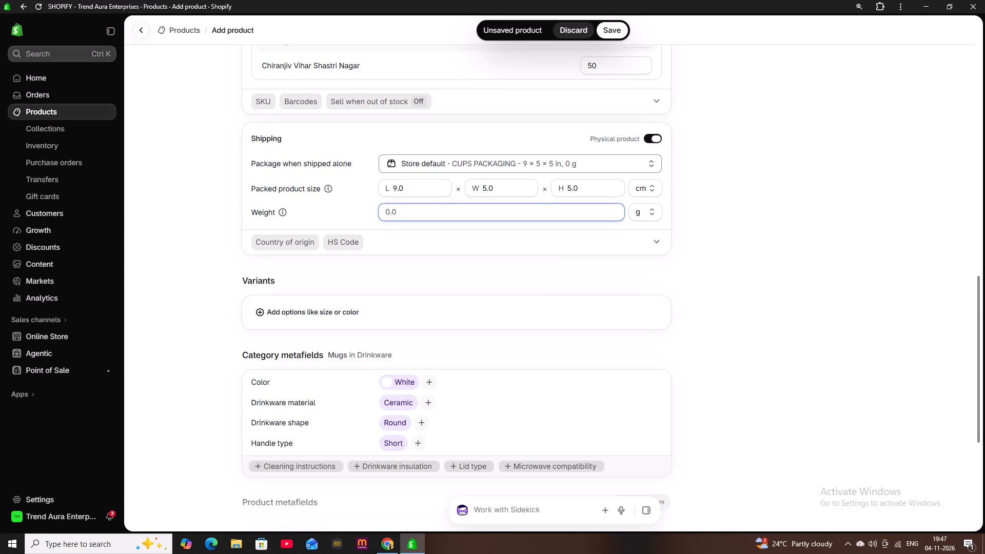
text(350)
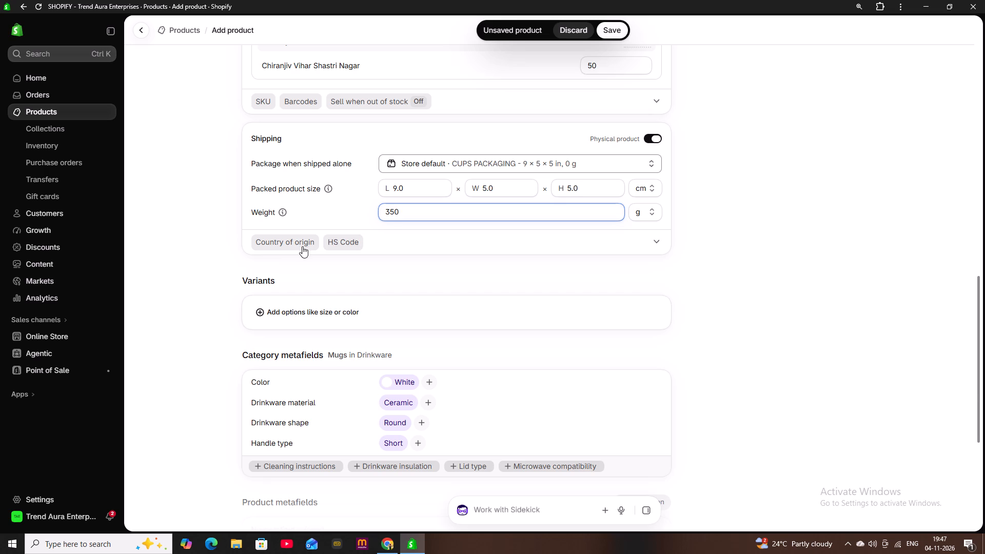
Expand the additional shipping details and choose India as the country of origin.
click(302, 246)
click(341, 289)
click(337, 284)
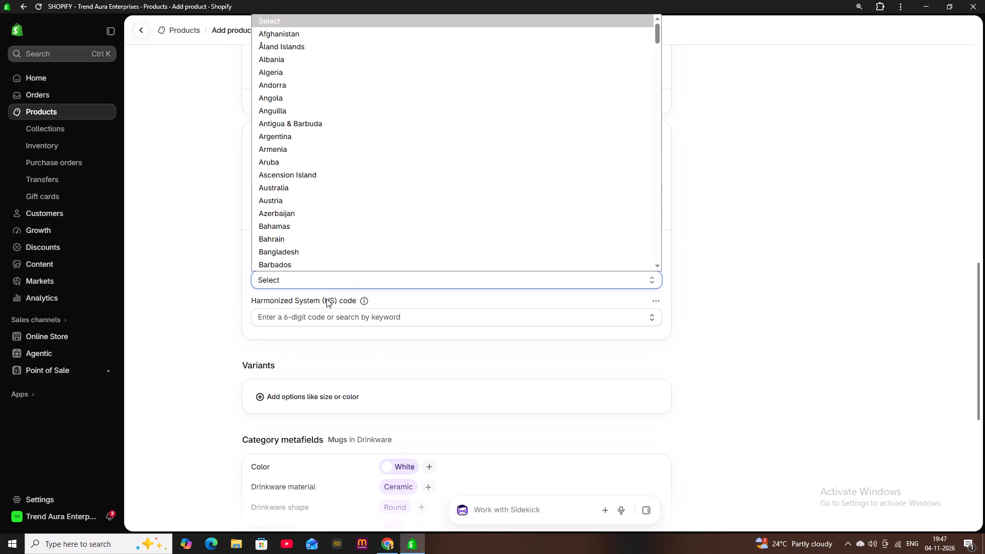
scroll(326, 299, down, 1)
click(331, 224)
scroll(347, 362, down, 4)
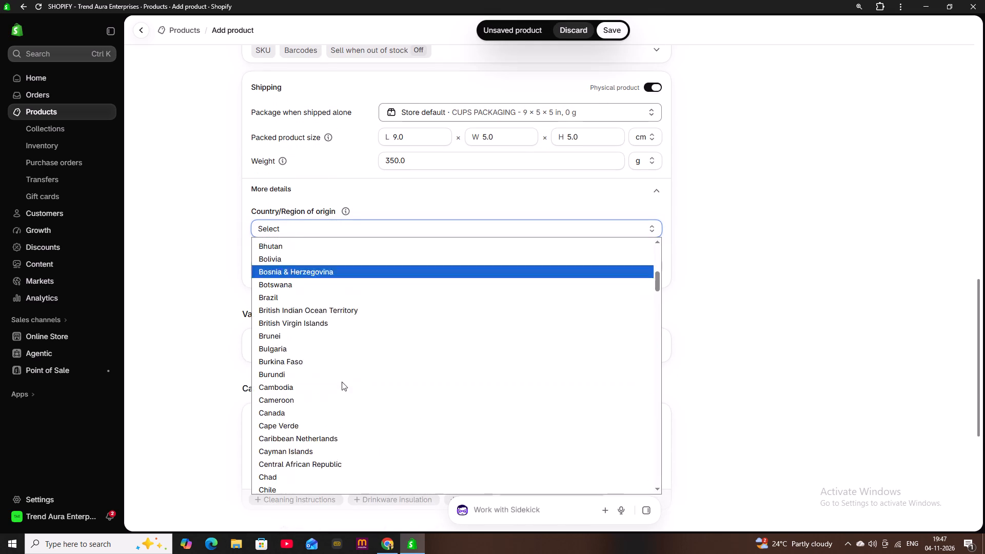
scroll(342, 382, down, 8)
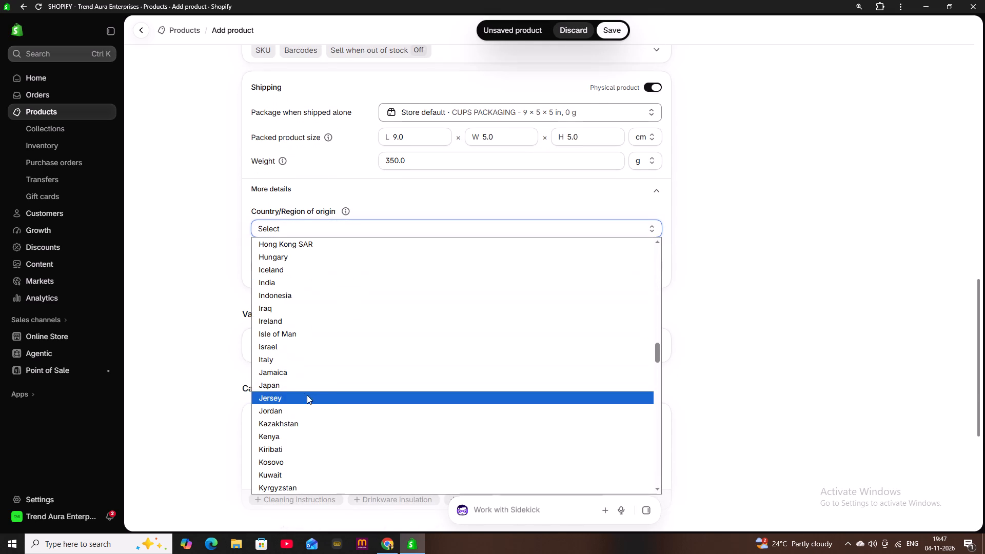
click(300, 283)
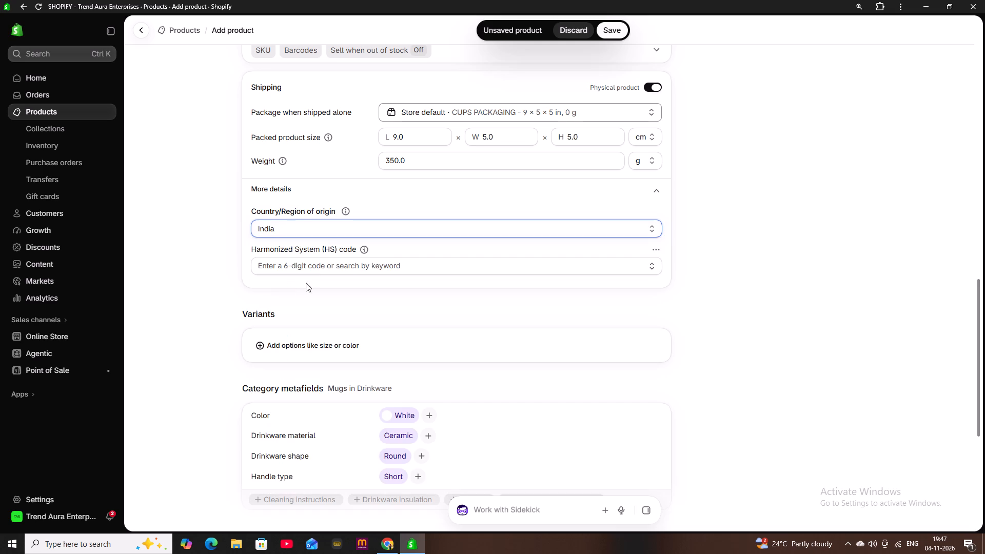
Search the Harmonized System codes for 6912 and assign 6912.00, ceramic tableware and kitchenware, to the product.
click(330, 271)
text(69)
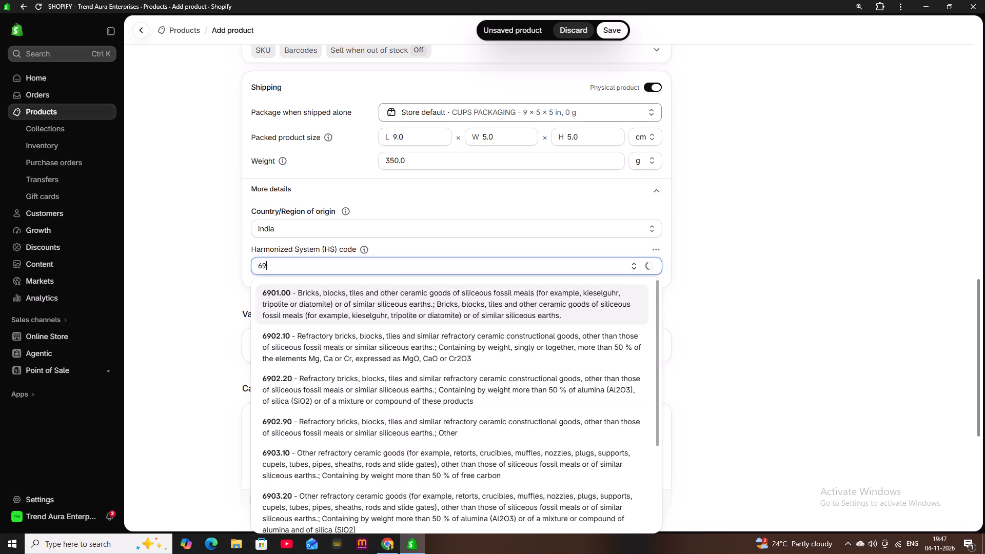
text(12)
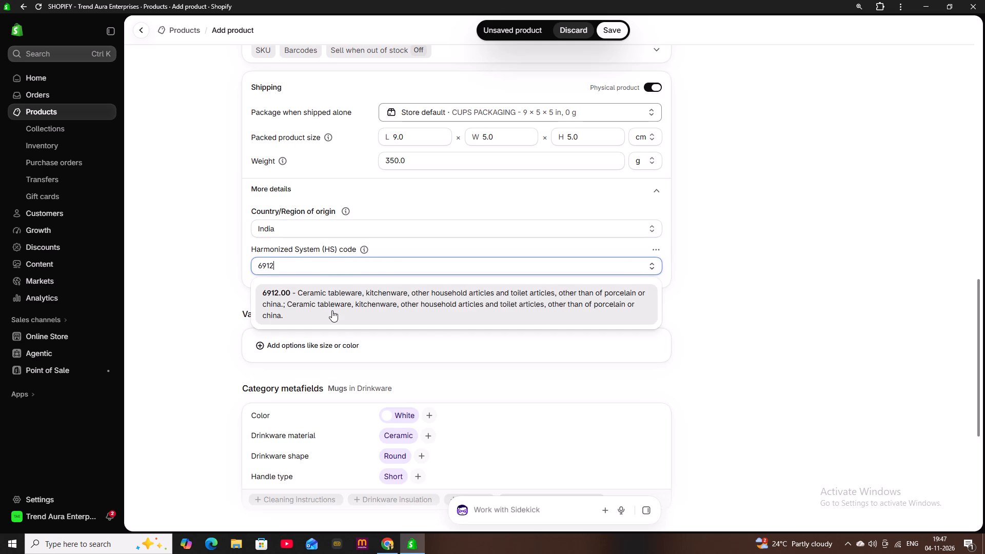
click(332, 310)
scroll(615, 338, down, 1)
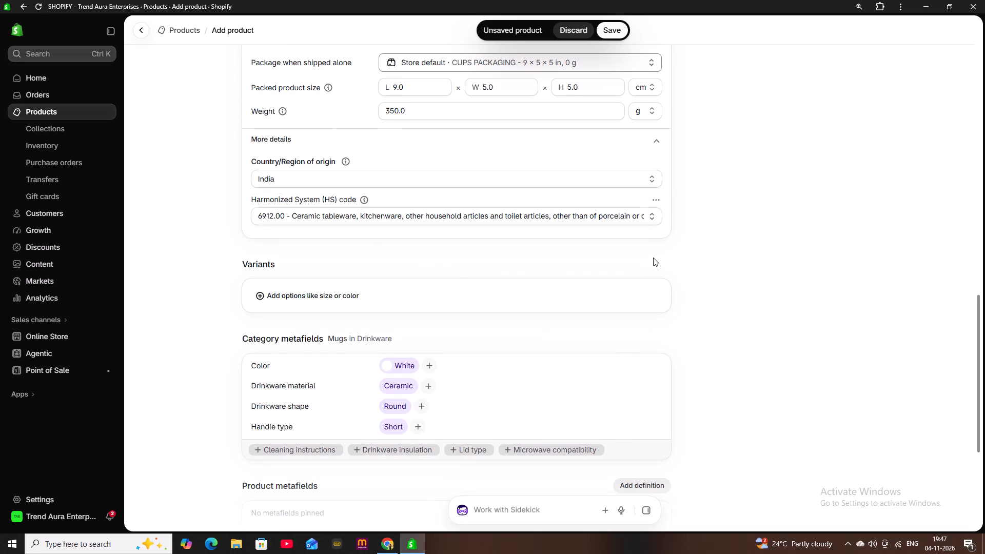